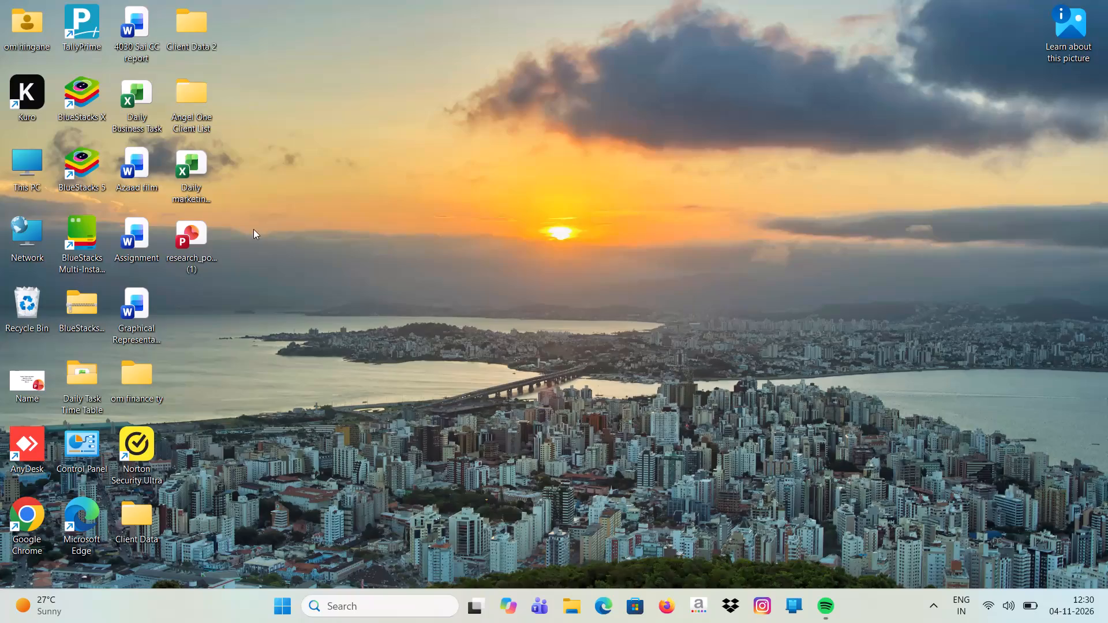
Delete the Business Work folder from the desktop's Client Data folder after checking its contents.
double_click(133, 516)
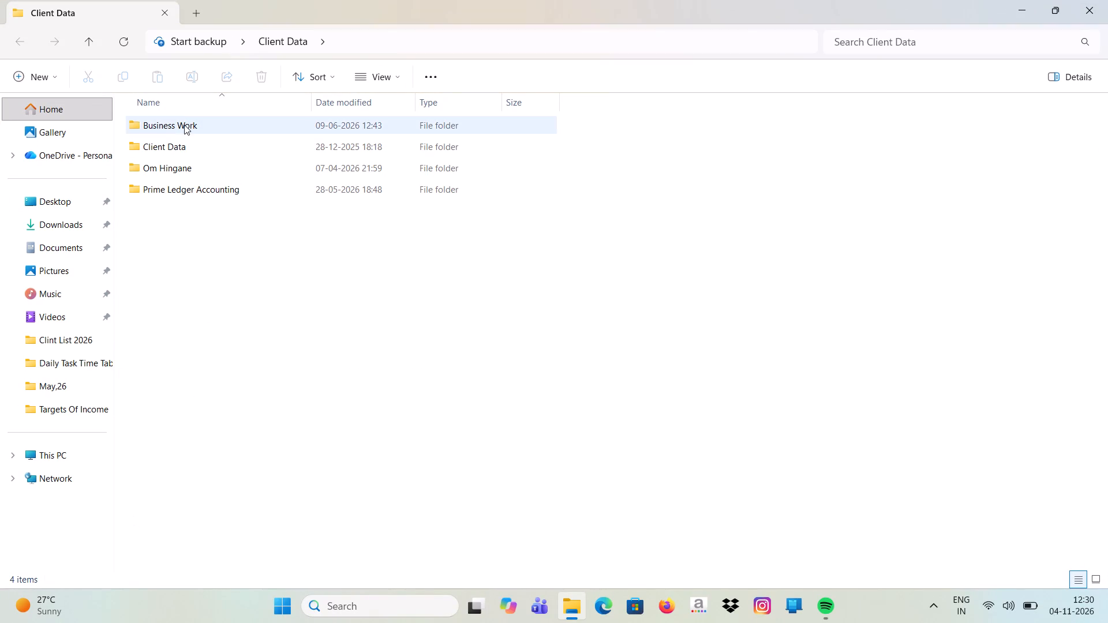
double_click(184, 125)
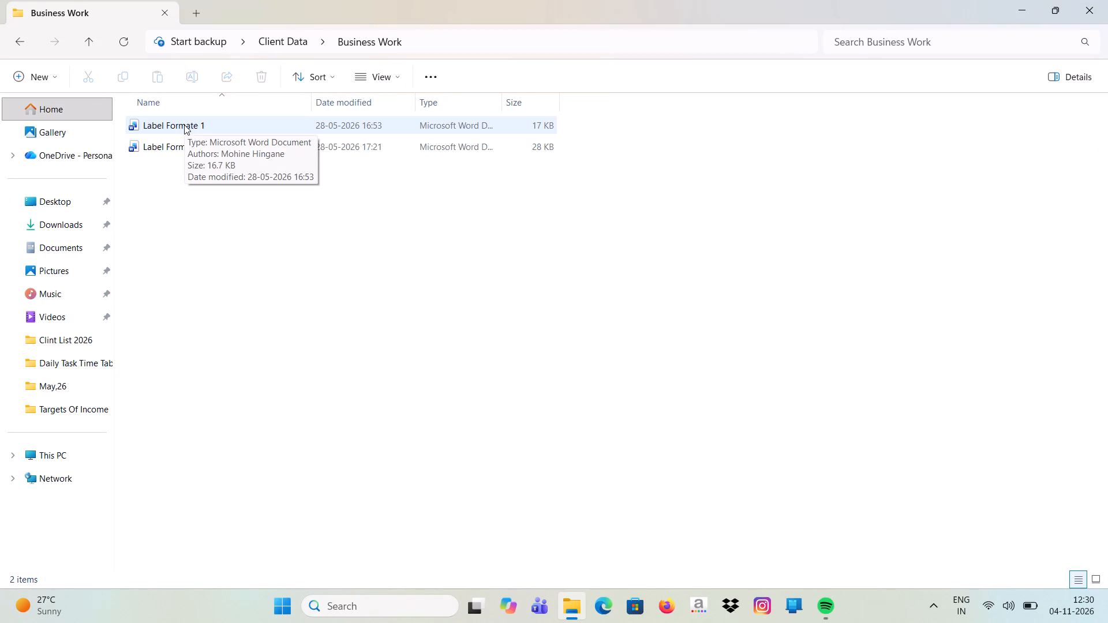
key(alt+Left)
alt+click(184, 125)
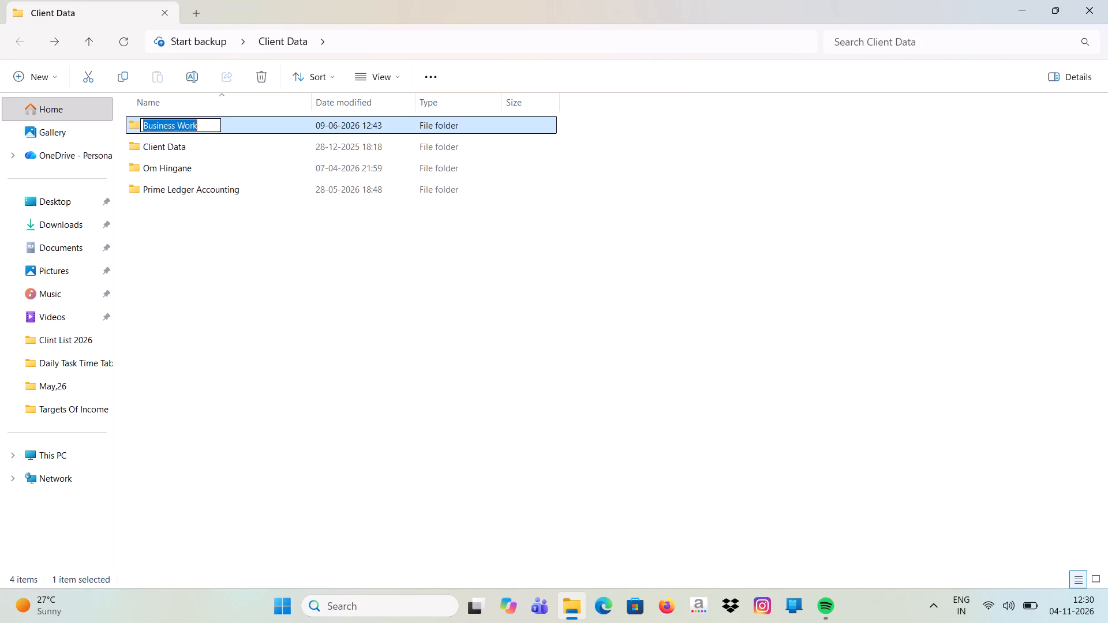
key(ctrl+d)
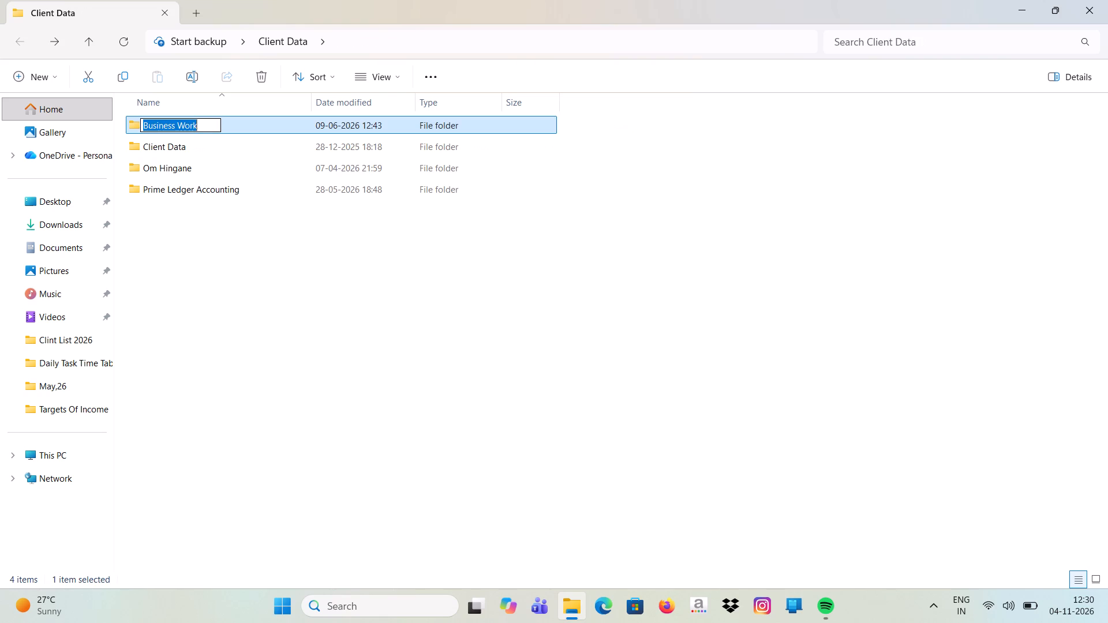
click(233, 123)
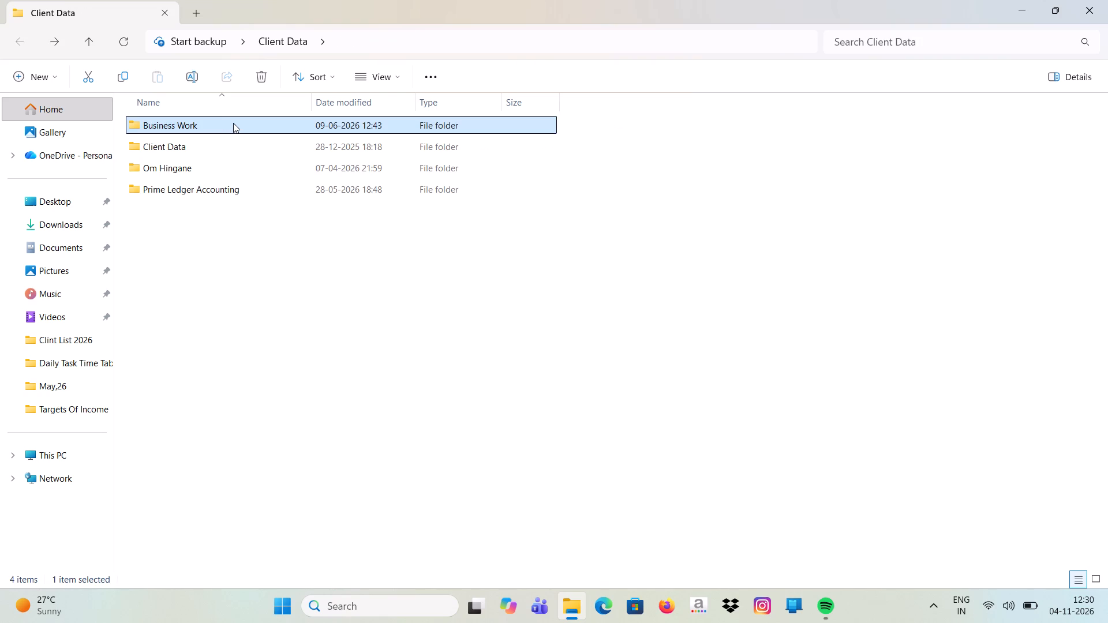
key(ctrl+d)
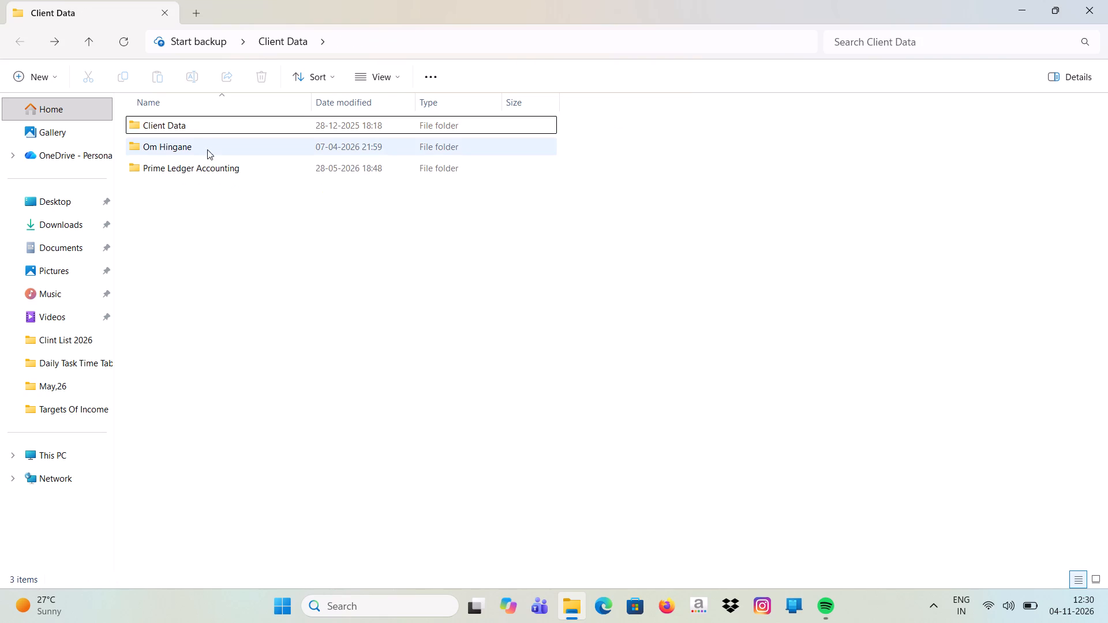
Check the contents of the nested Client Data folder, then open the person-named folder listed just above Prime Ledger Accounting.
double_click(197, 127)
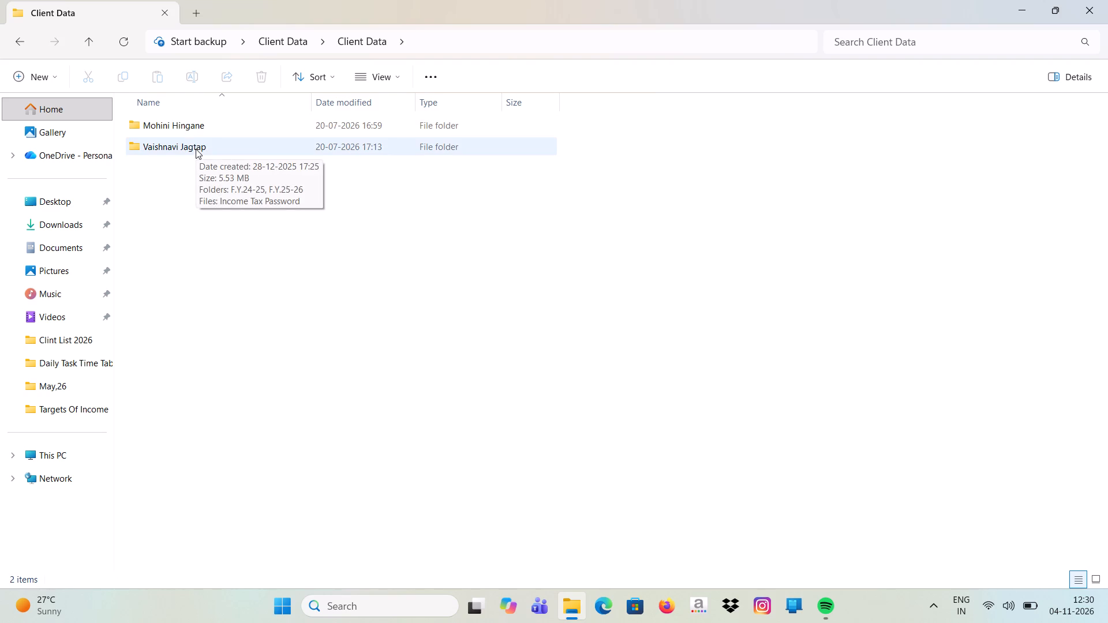
key(alt+Left)
key(Down)
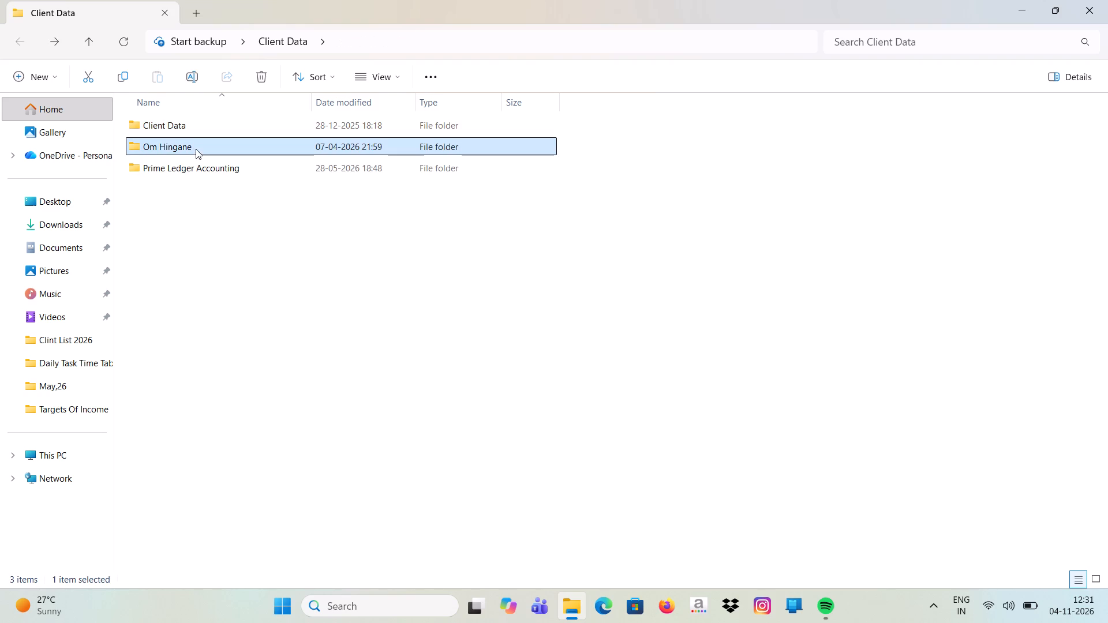
key(Return)
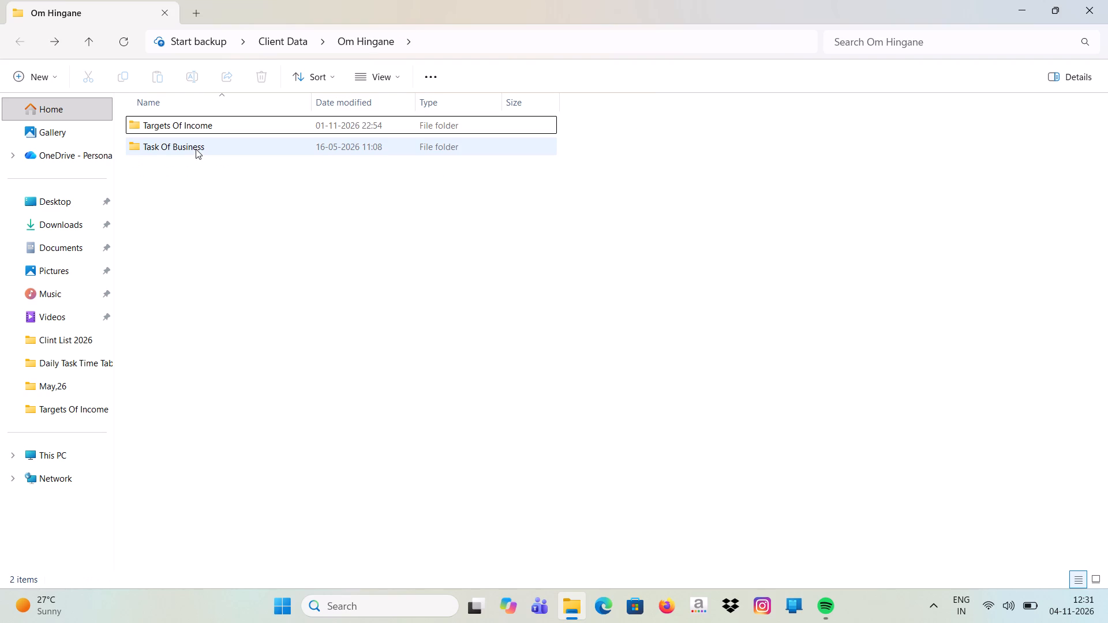
Turn the system sound volume all the way down to mute.
click(1014, 611)
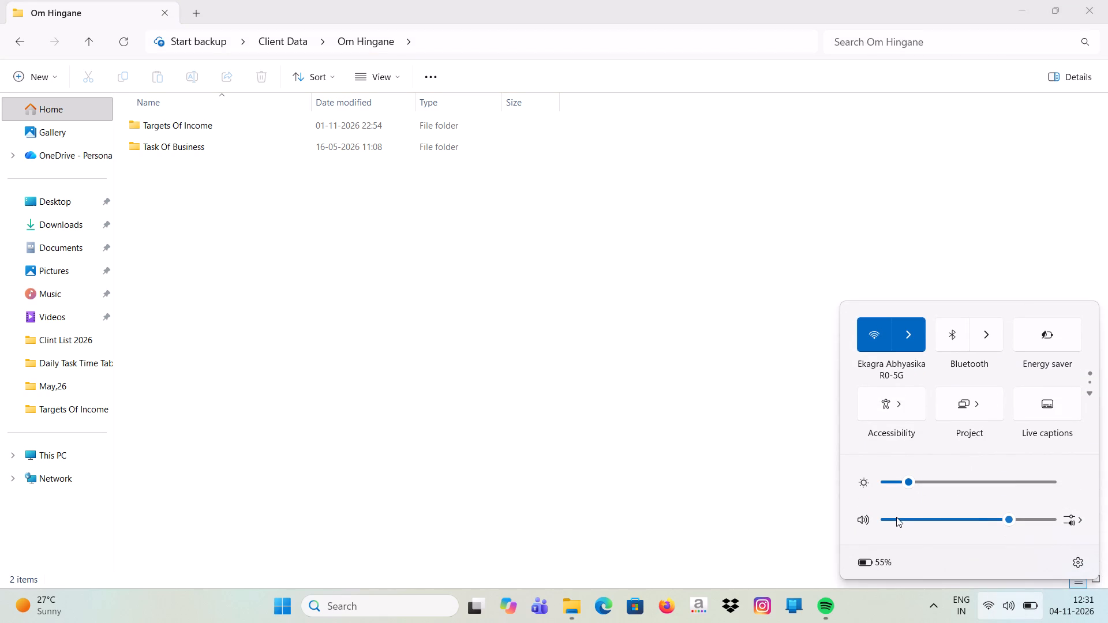
click(881, 519)
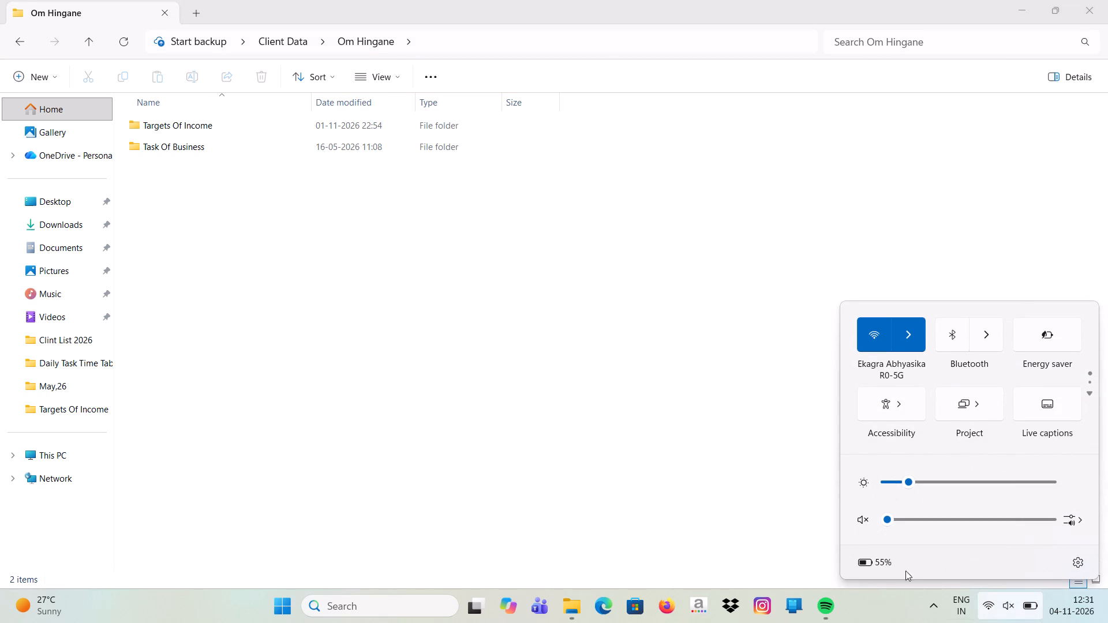
click(700, 467)
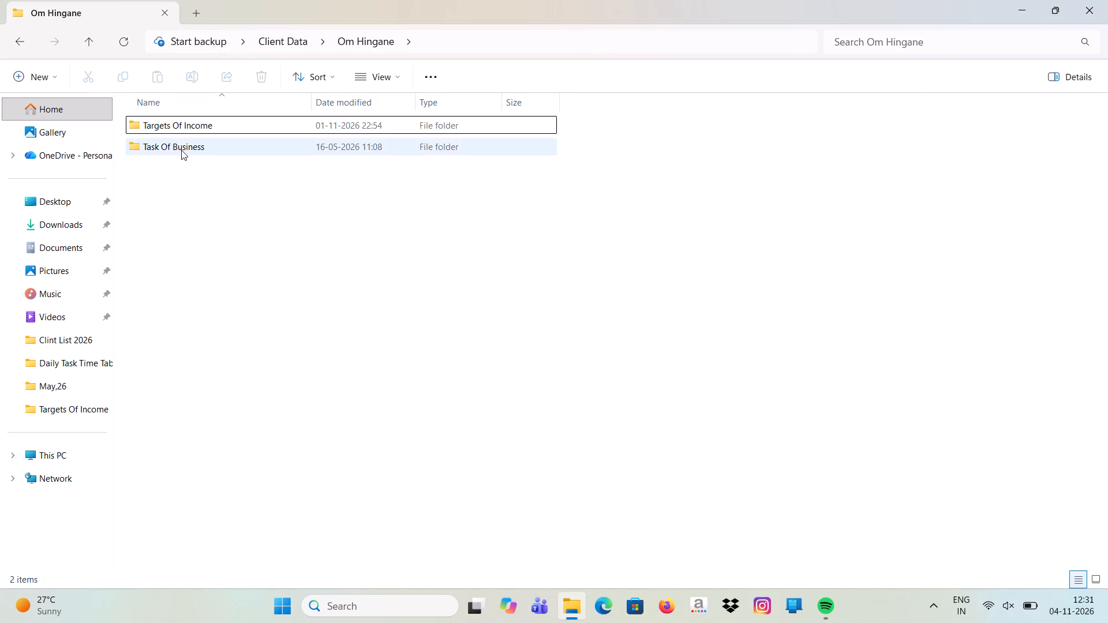
Check the May,26 folder inside Task Of Business, then delete the Task Of Business folder.
double_click(181, 147)
double_click(174, 119)
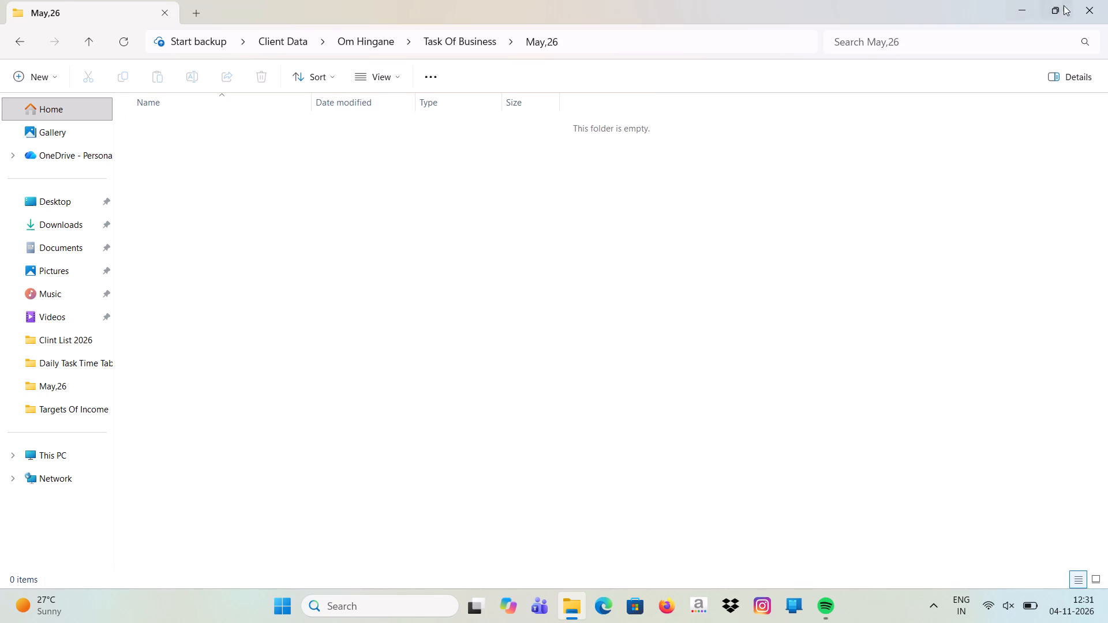
scroll(811, 201, right, 19)
scroll(811, 201, right, 15)
key(alt+Left)
key(alt+Left)
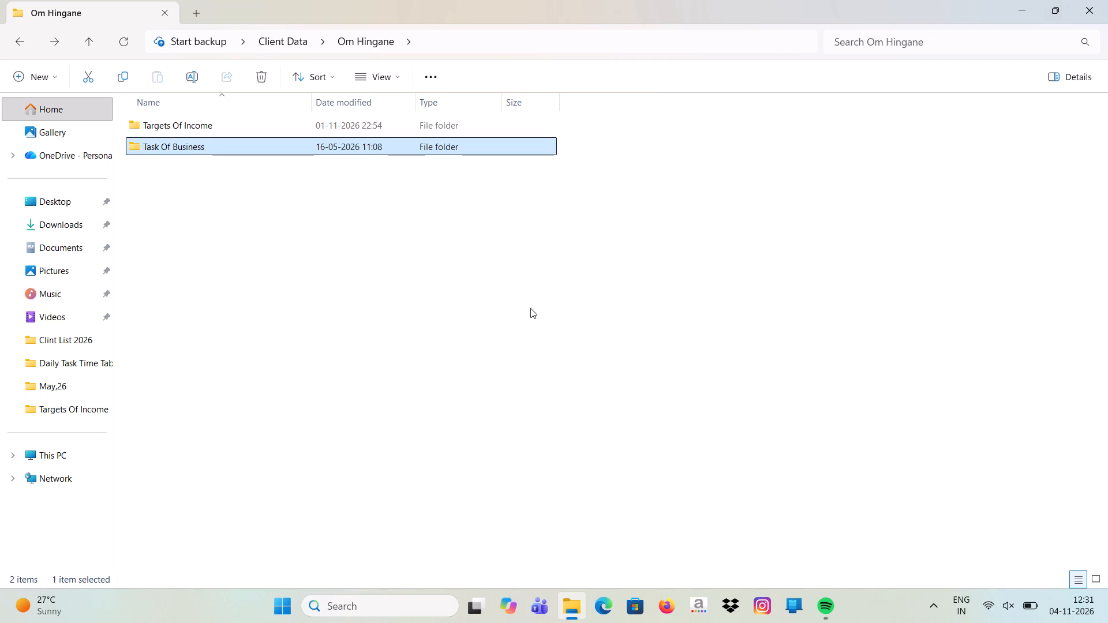
key(ctrl+d)
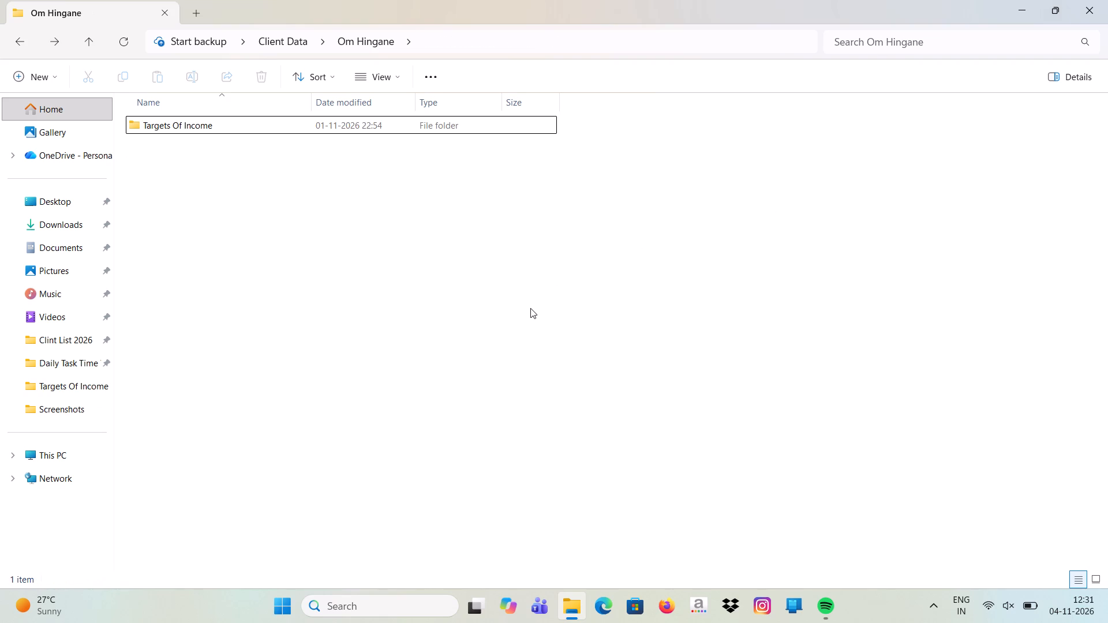
Open the New Business Plans workbook from the Targets Of Income folder and maximize its window.
key(Down)
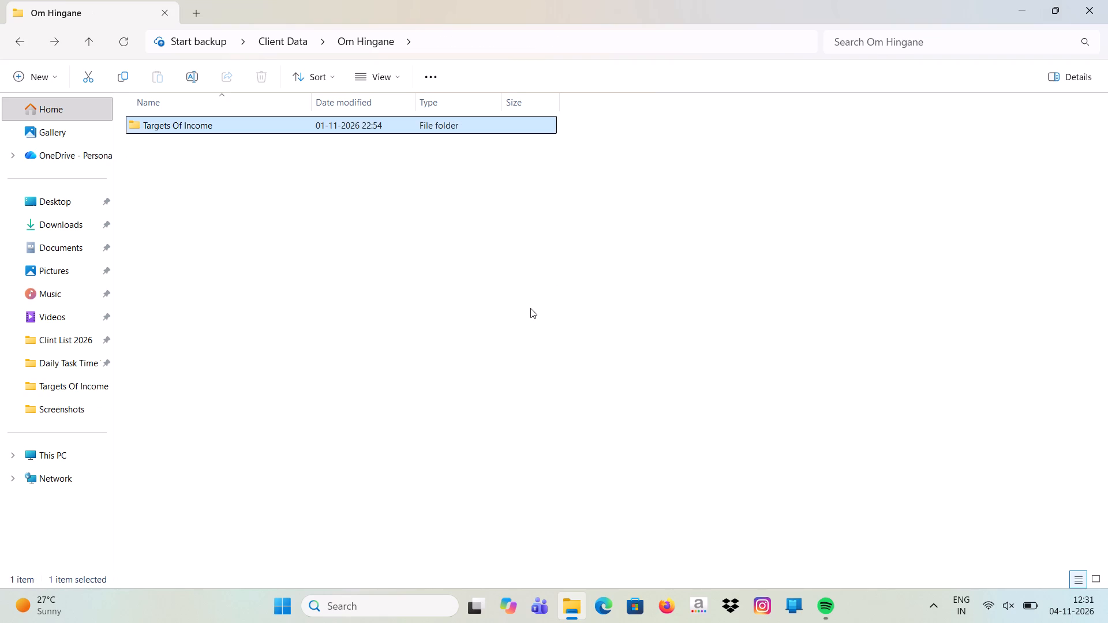
key(alt+Left)
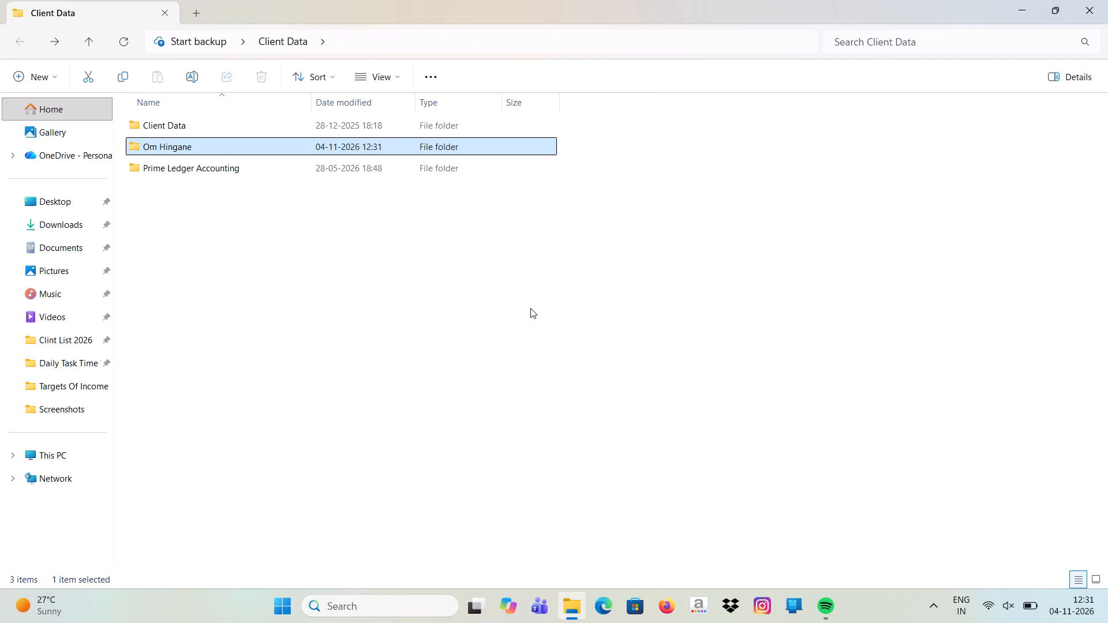
key(Return)
key(Down)
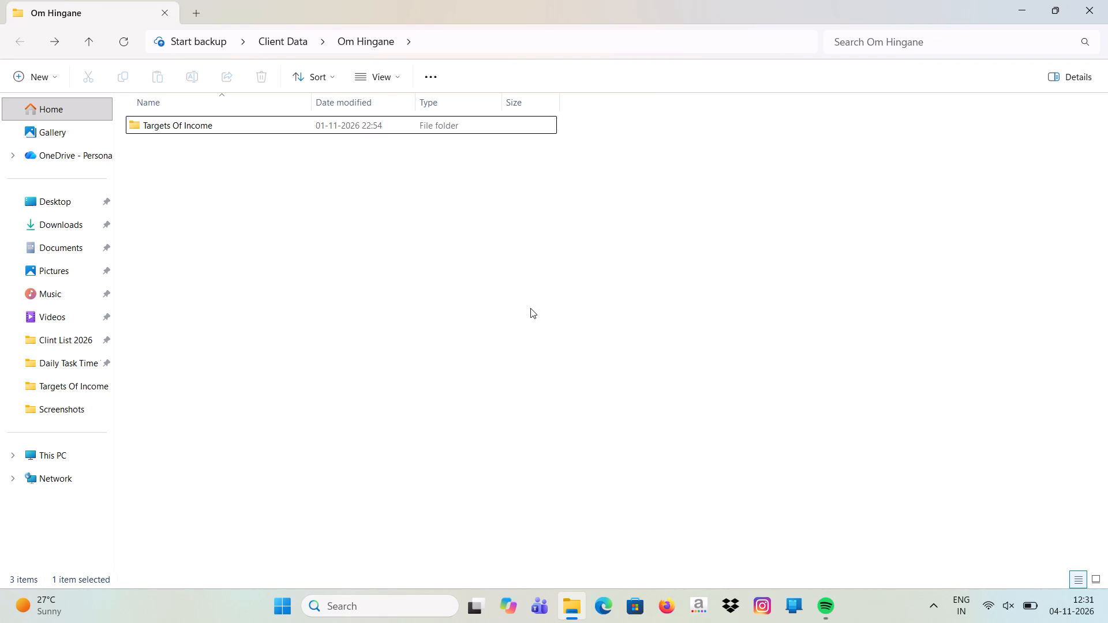
key(Up)
key(Down)
key(Return)
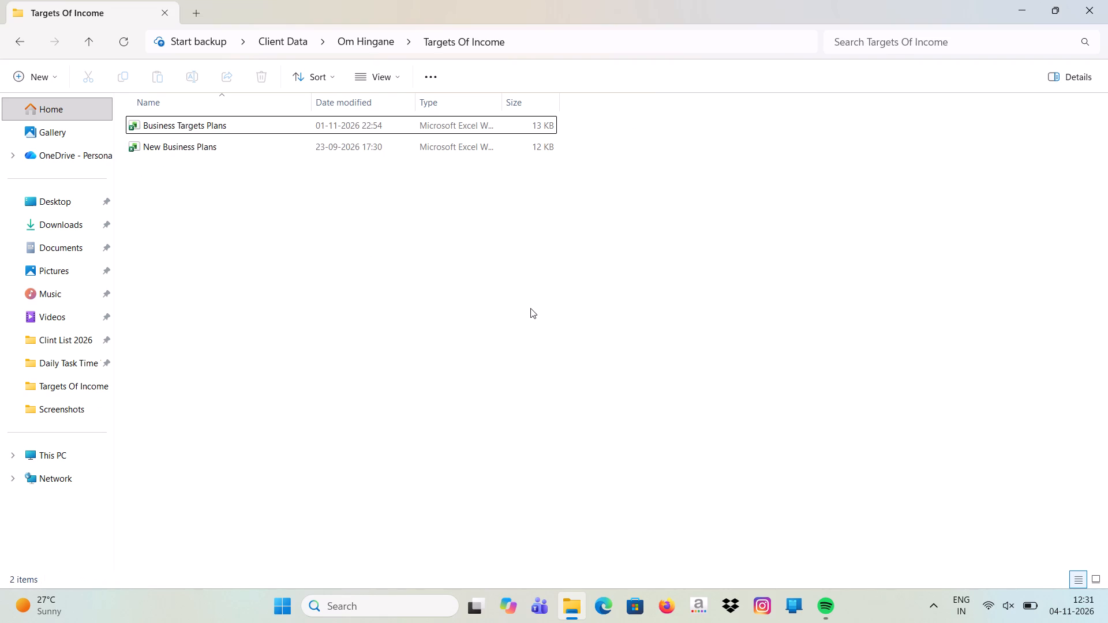
key(Down)
key(Up)
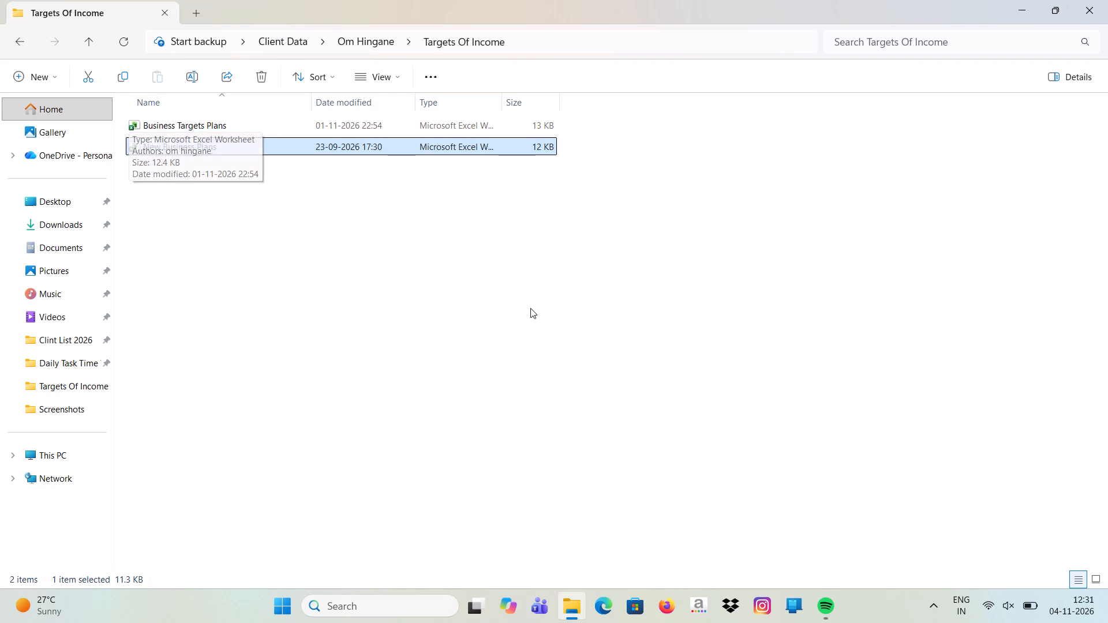
key(Up)
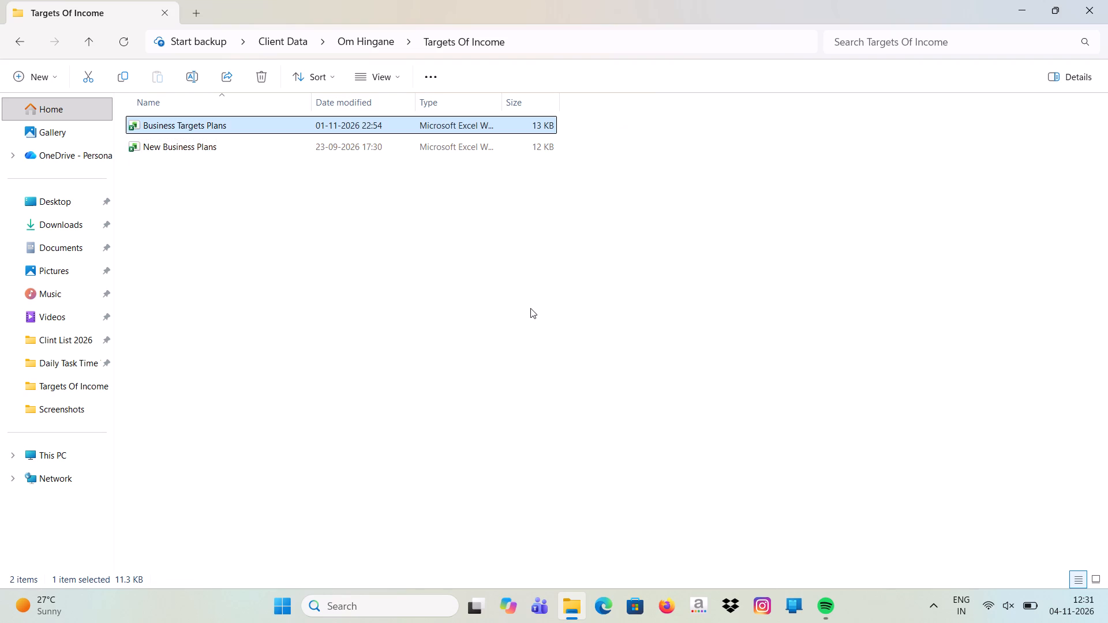
key(Down)
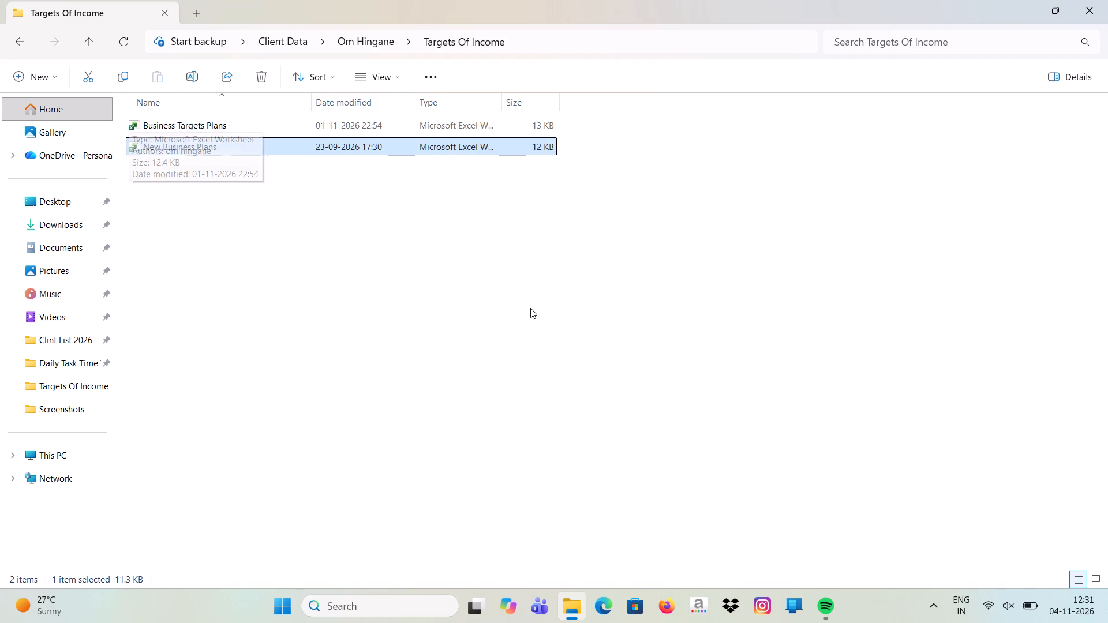
key(Return)
key(Return)
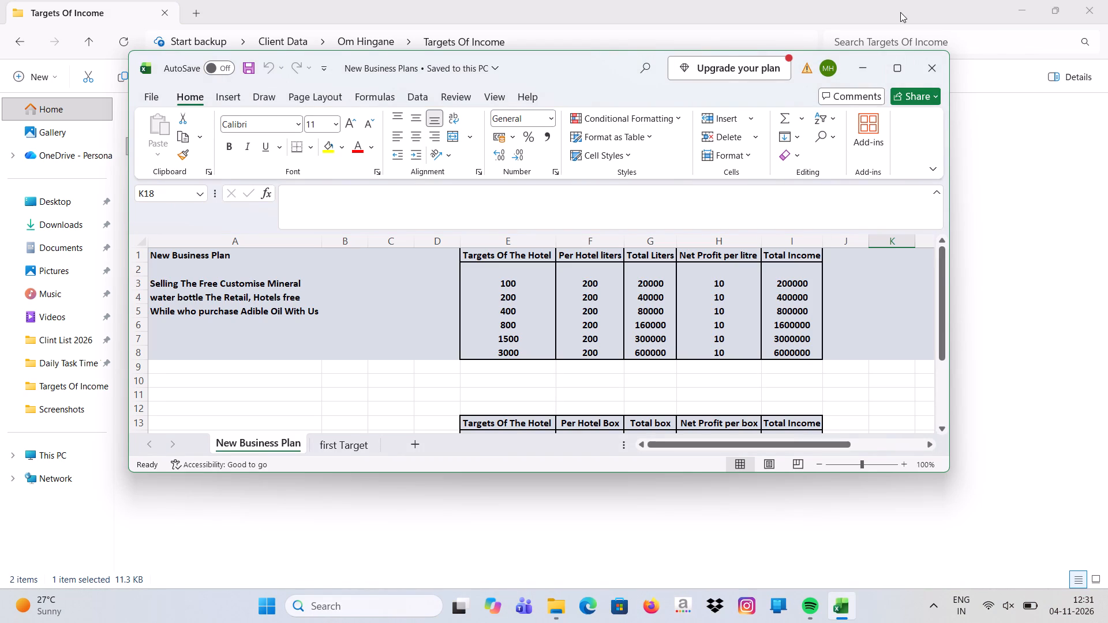
click(889, 62)
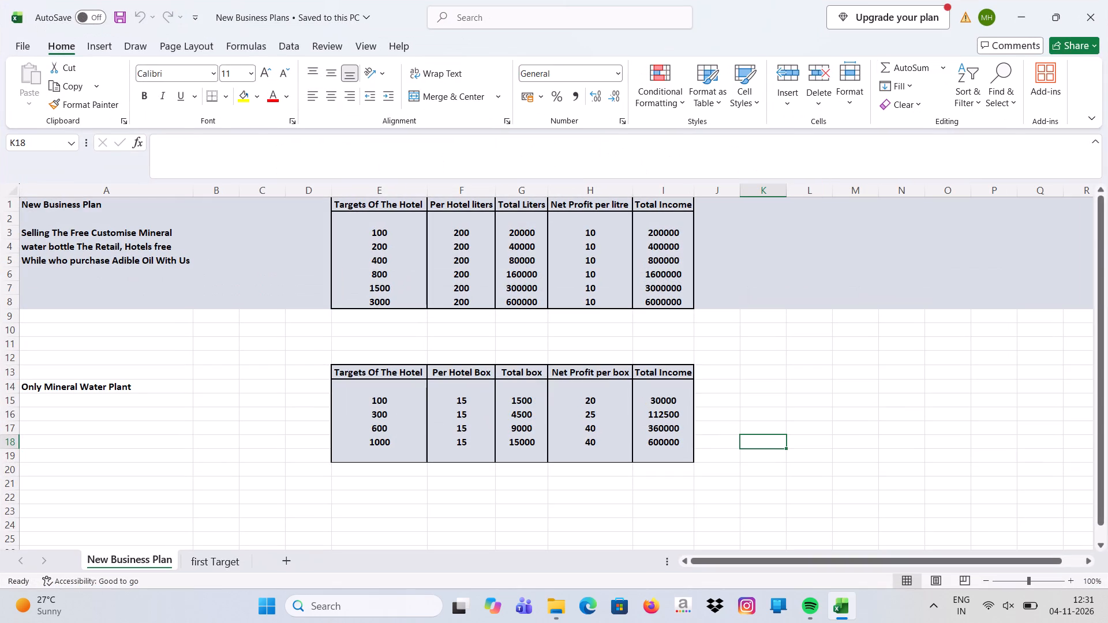
Review the hotel target and income tables on the New Business Plan sheet and the plan details on the first Target sheet.
click(499, 326)
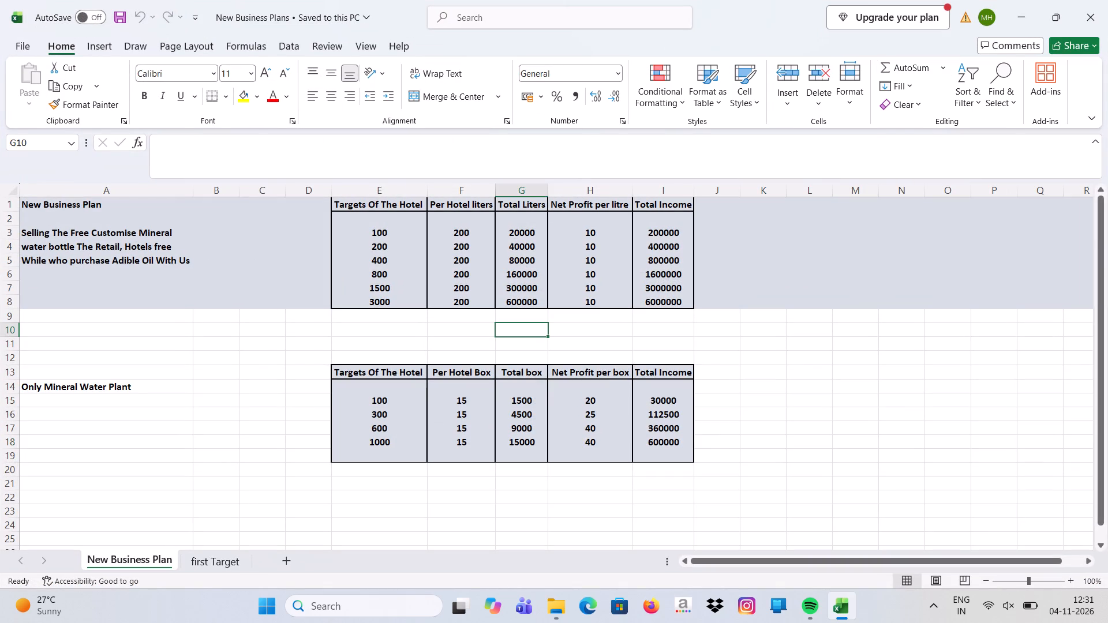
click(201, 389)
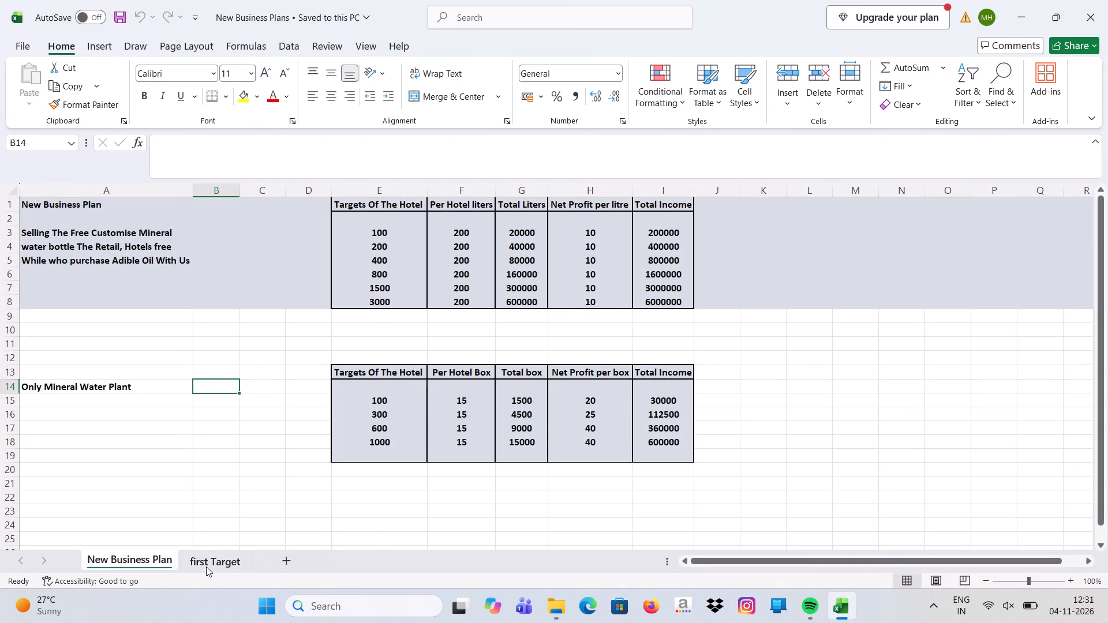
click(206, 565)
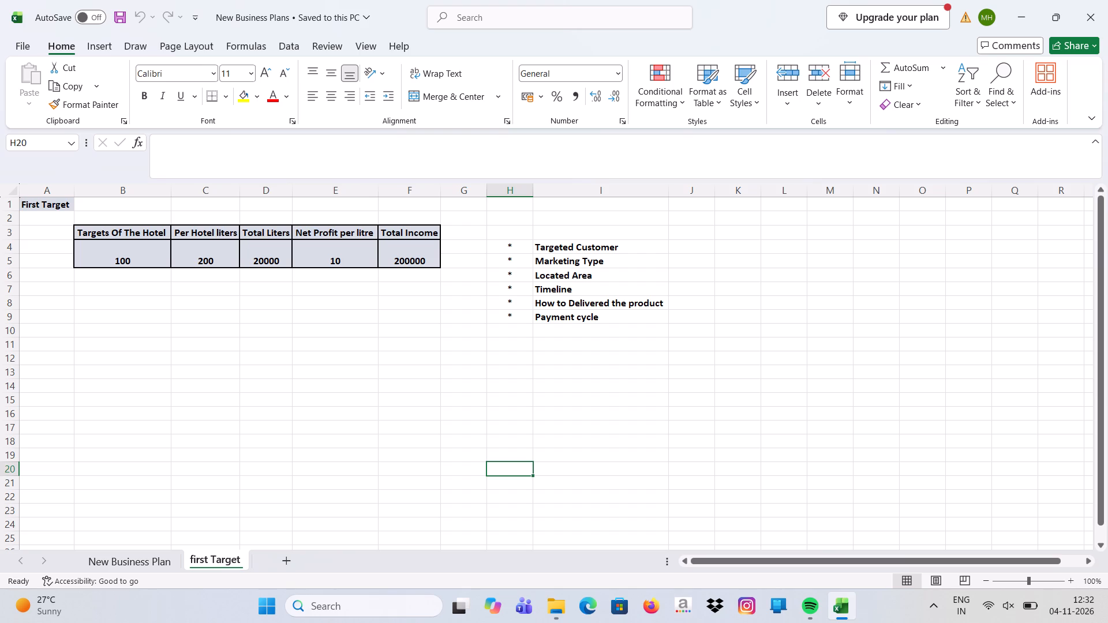
scroll(392, 333, up, 1)
click(115, 568)
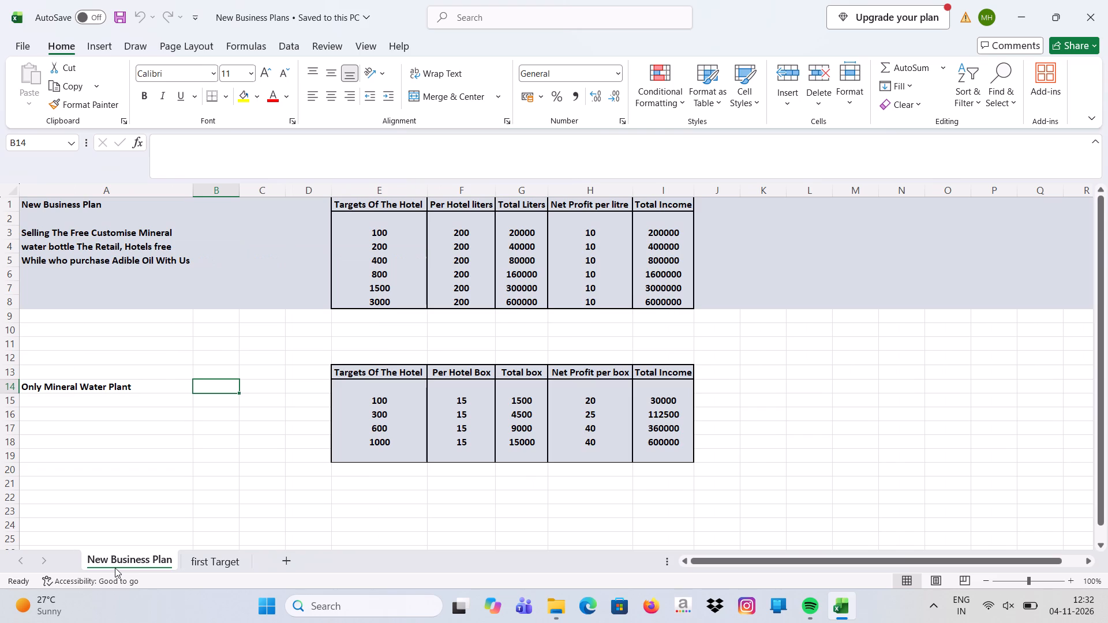
scroll(293, 420, up, 2)
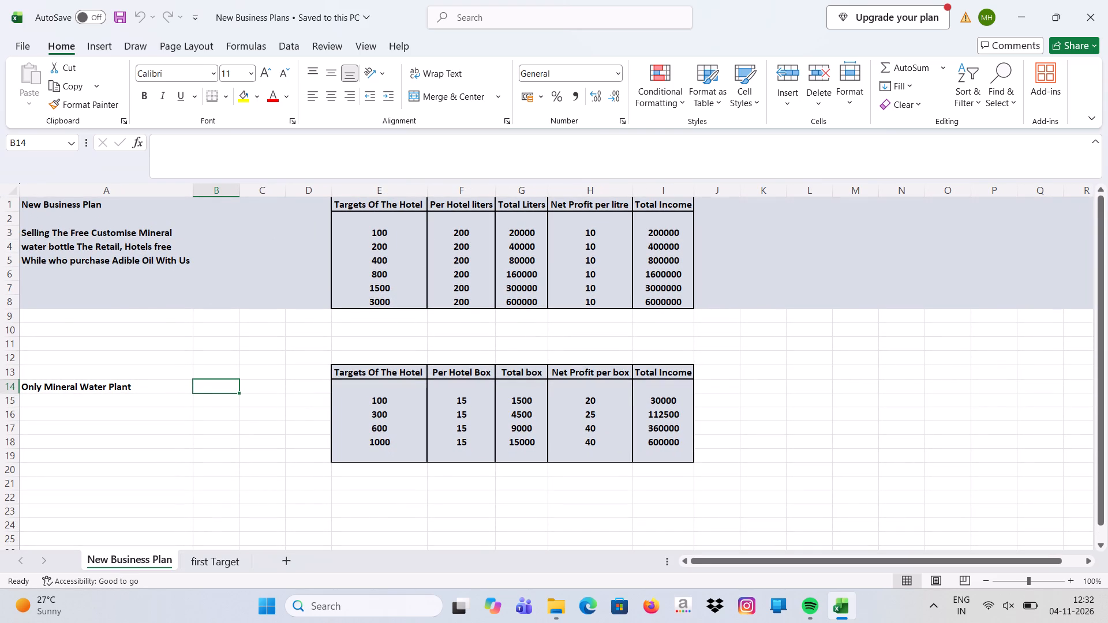
key(alt+Left)
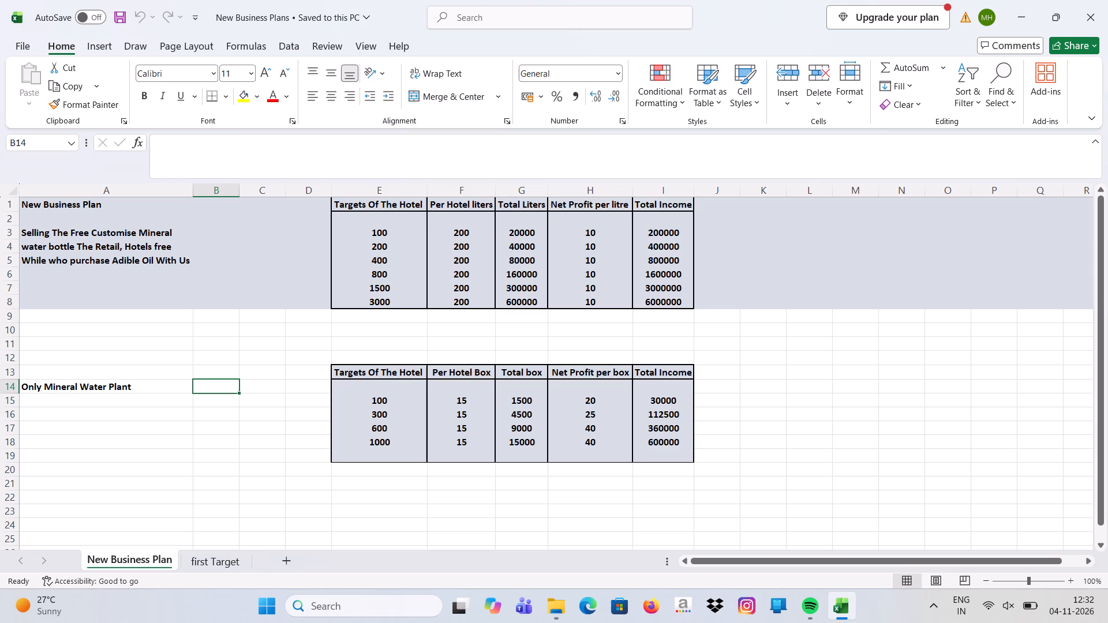
key(alt+Left)
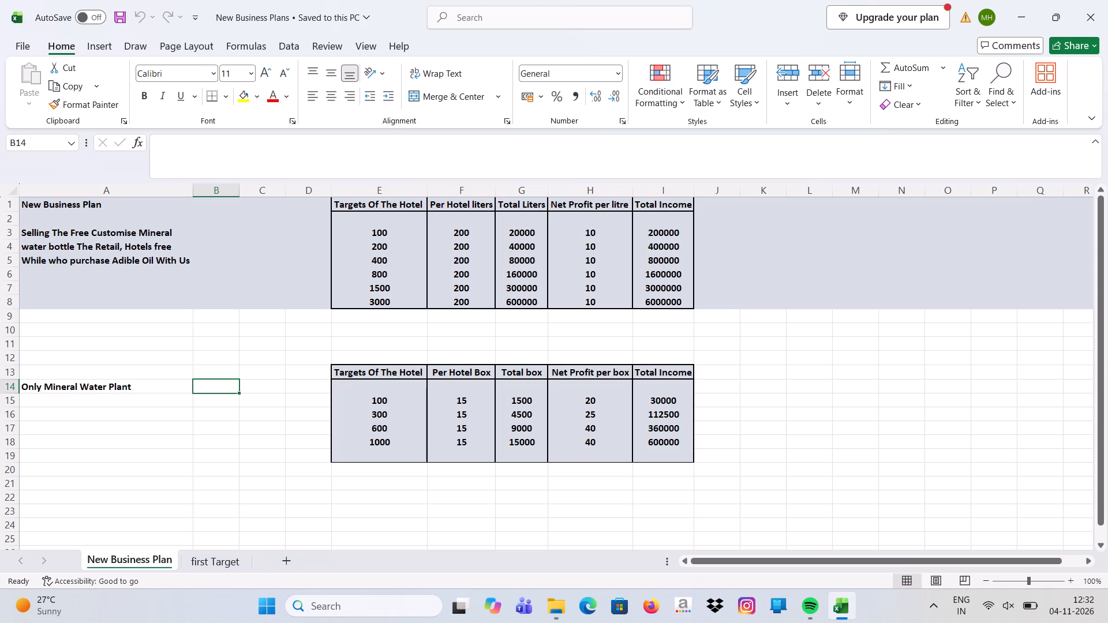
Save the New Business Plans workbook with cell J11 selected on the New Business Plan sheet.
click(712, 338)
key(ctrl+s)
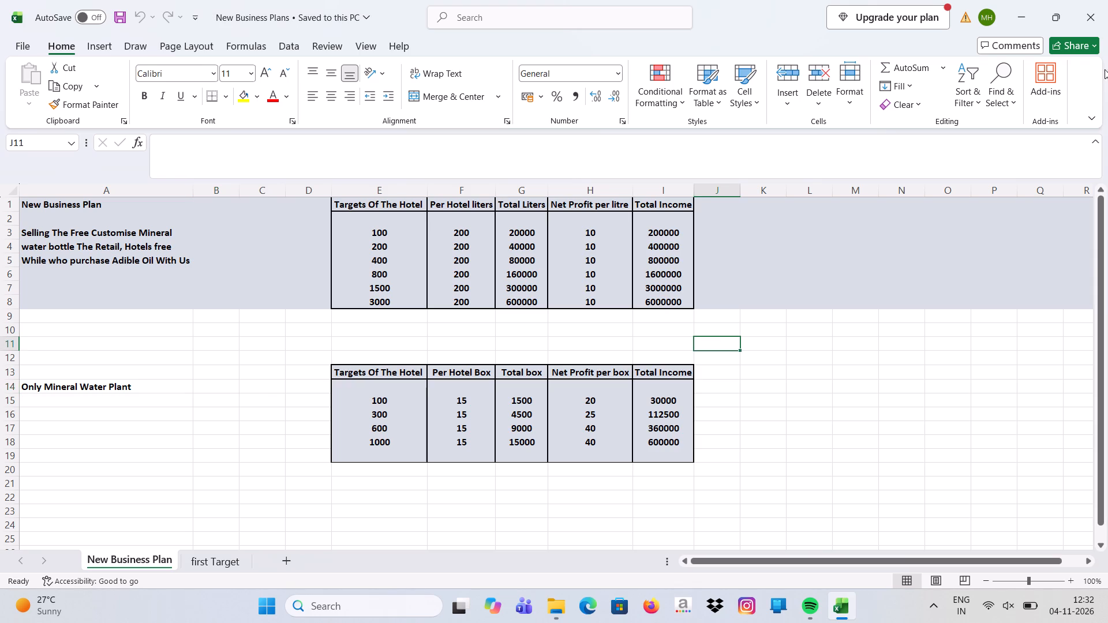
Close the New Business Plans workbook and rename its file as Oil & Mineral Water Business Plan.
click(1102, 24)
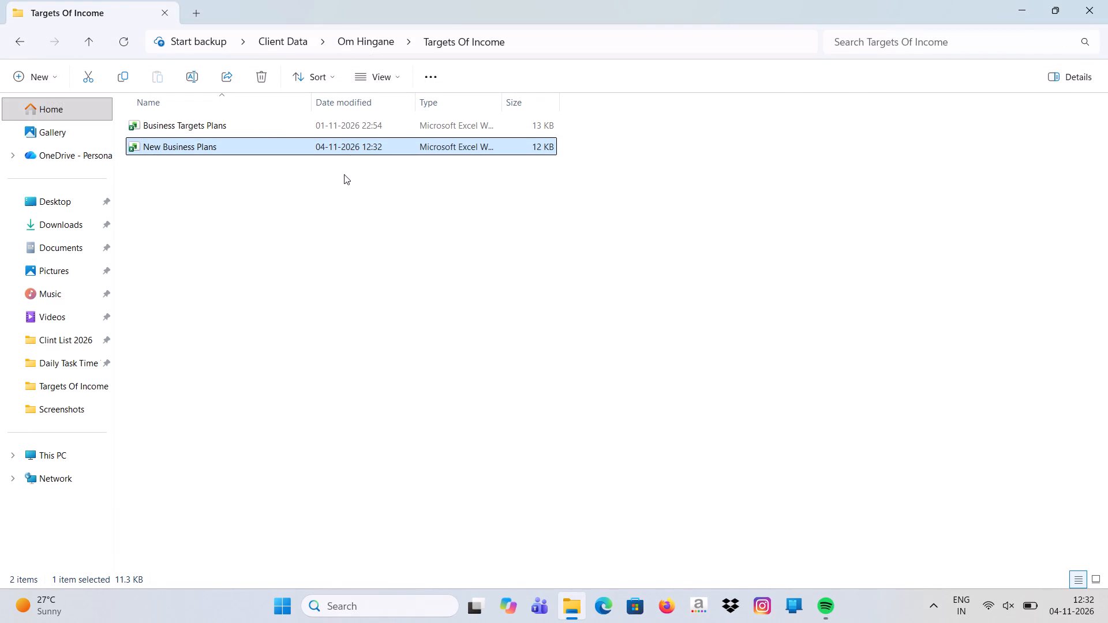
click(244, 150)
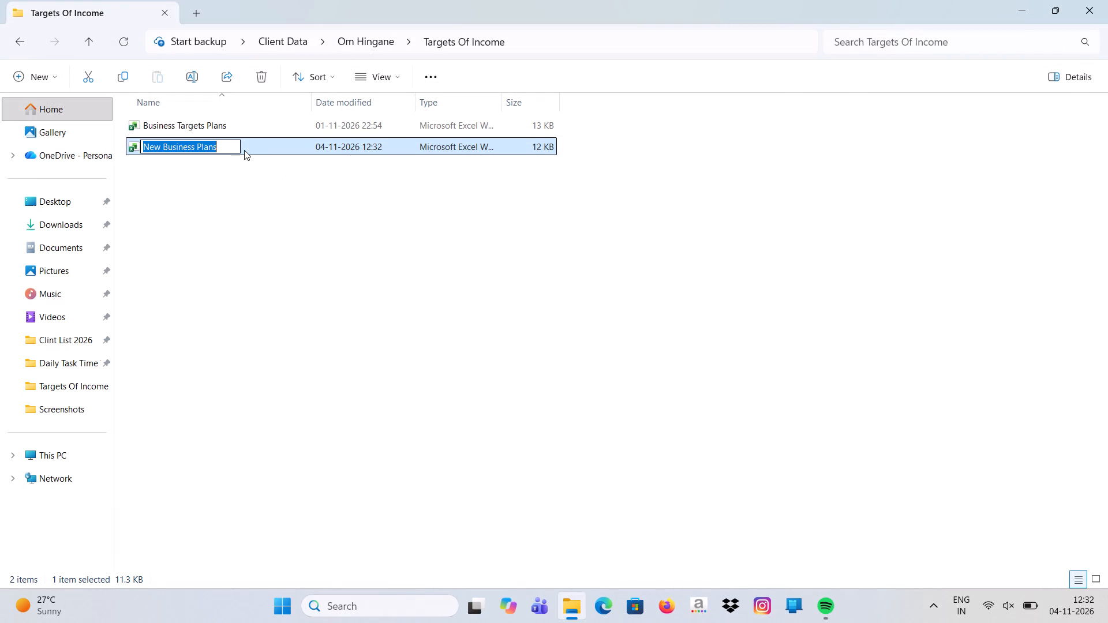
text(OIl)
key(space)
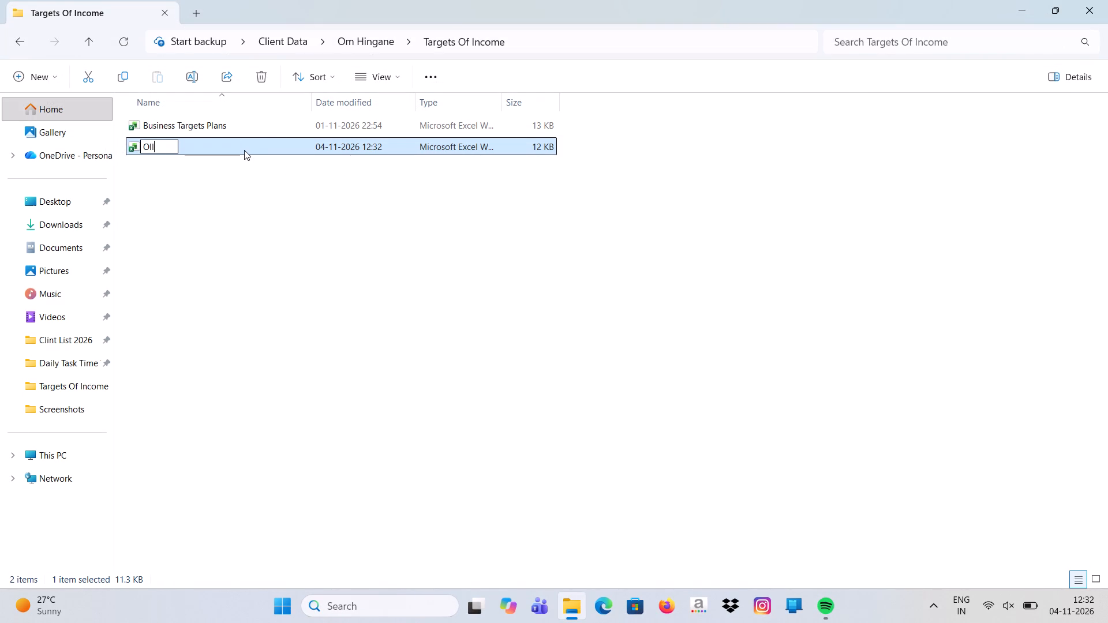
key(BackSpace)
key(BackSpace)
key(BackSpace)
text(il)
key(space)
key(shift+ampersand)
key(space)
text(Mineral)
key(space)
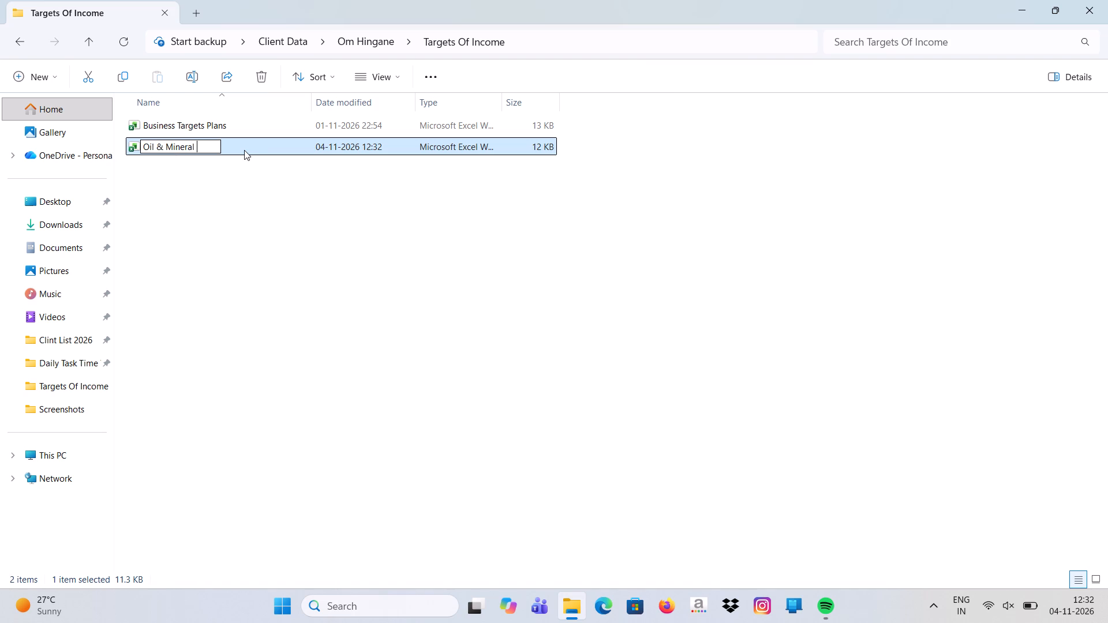
text(Water)
key(space)
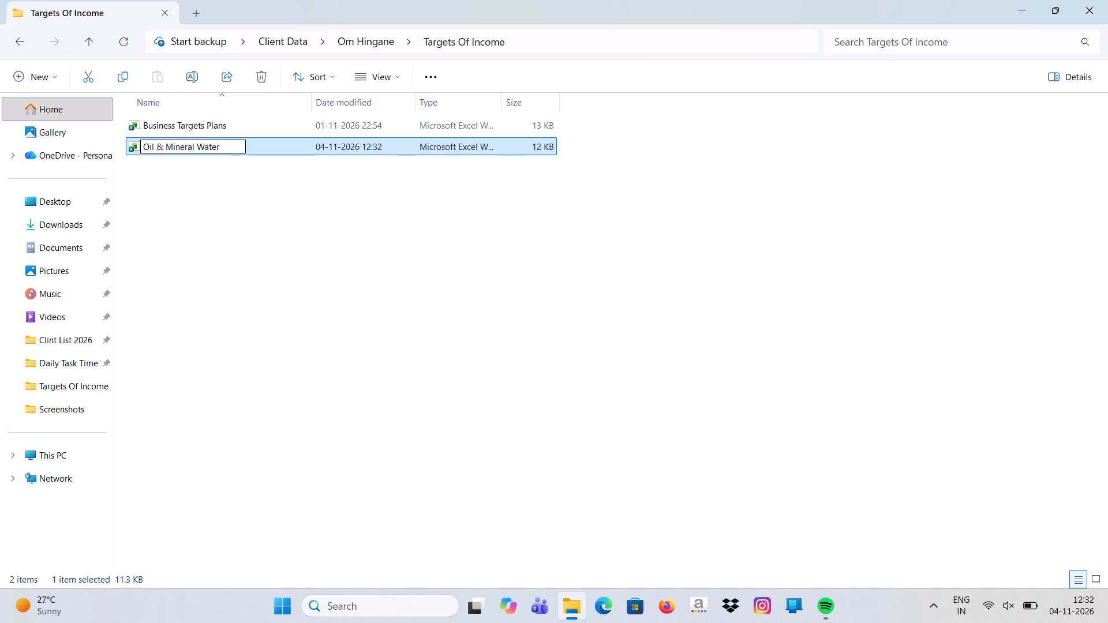
text(Bu)
text(siness)
key(space)
text(Plan)
key(space)
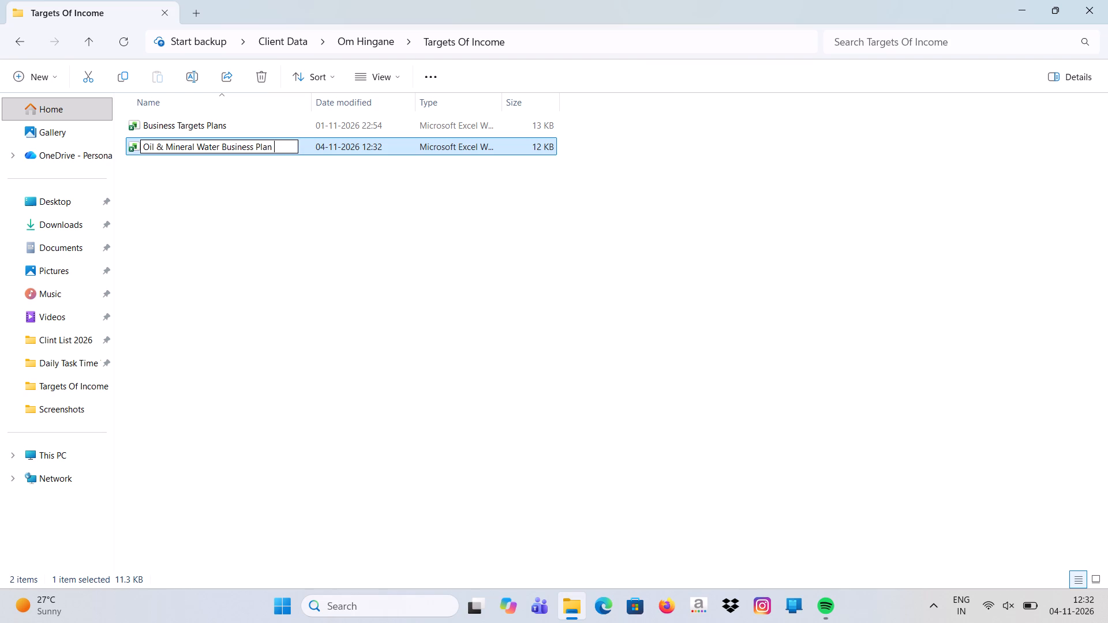
key(Return)
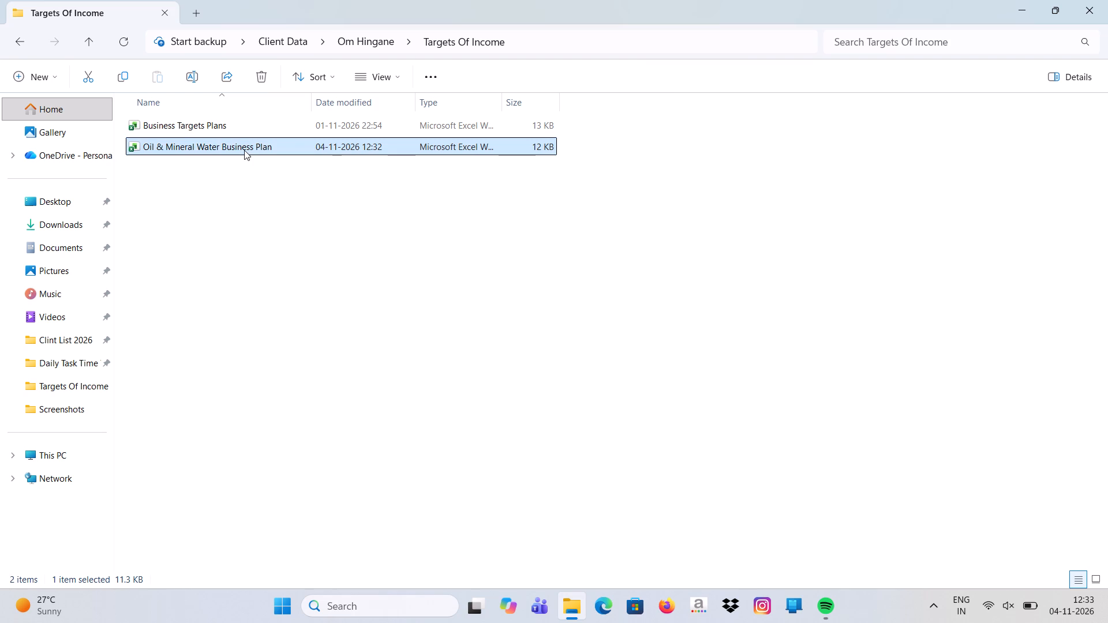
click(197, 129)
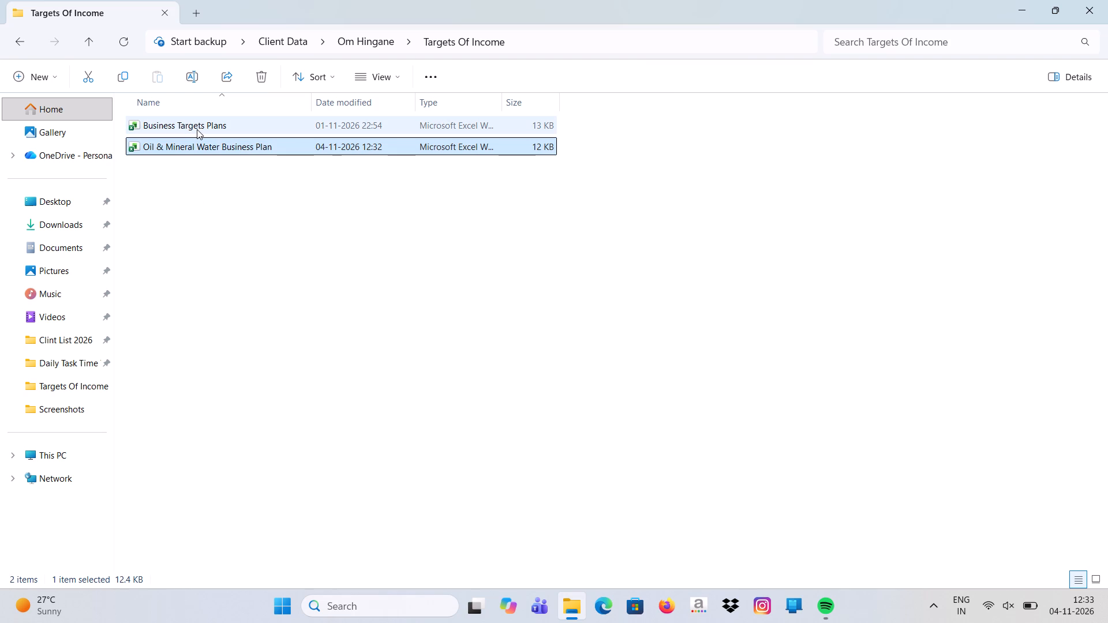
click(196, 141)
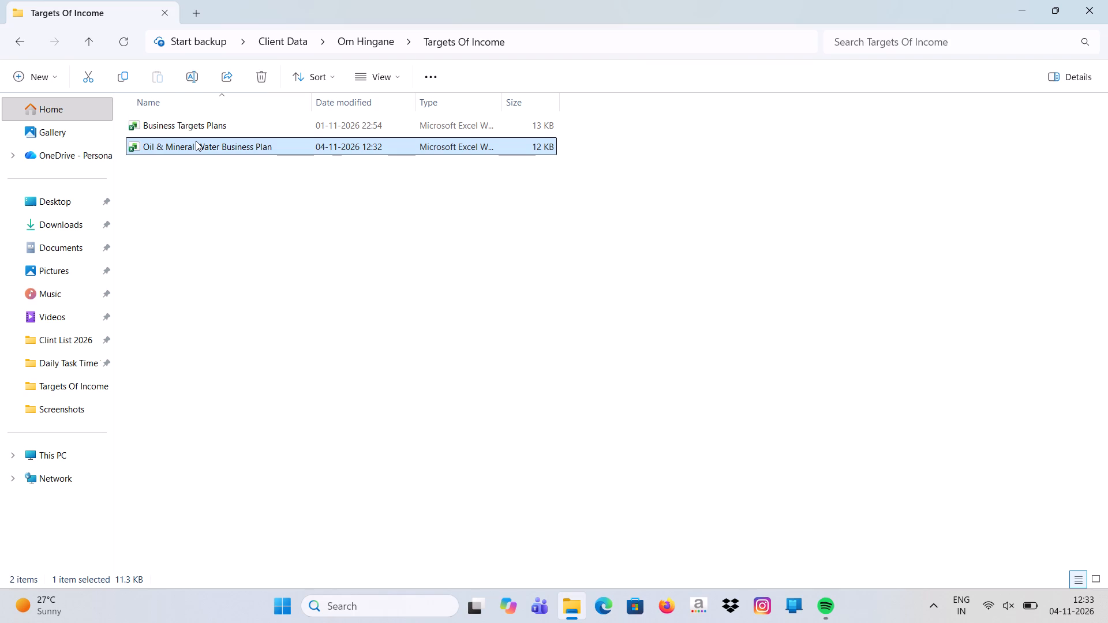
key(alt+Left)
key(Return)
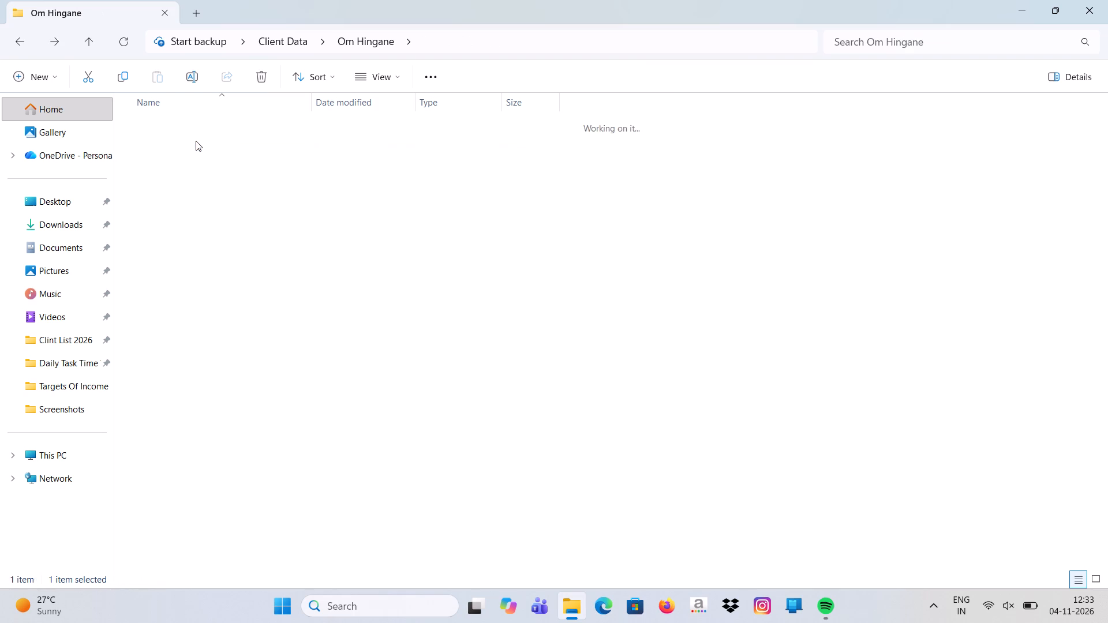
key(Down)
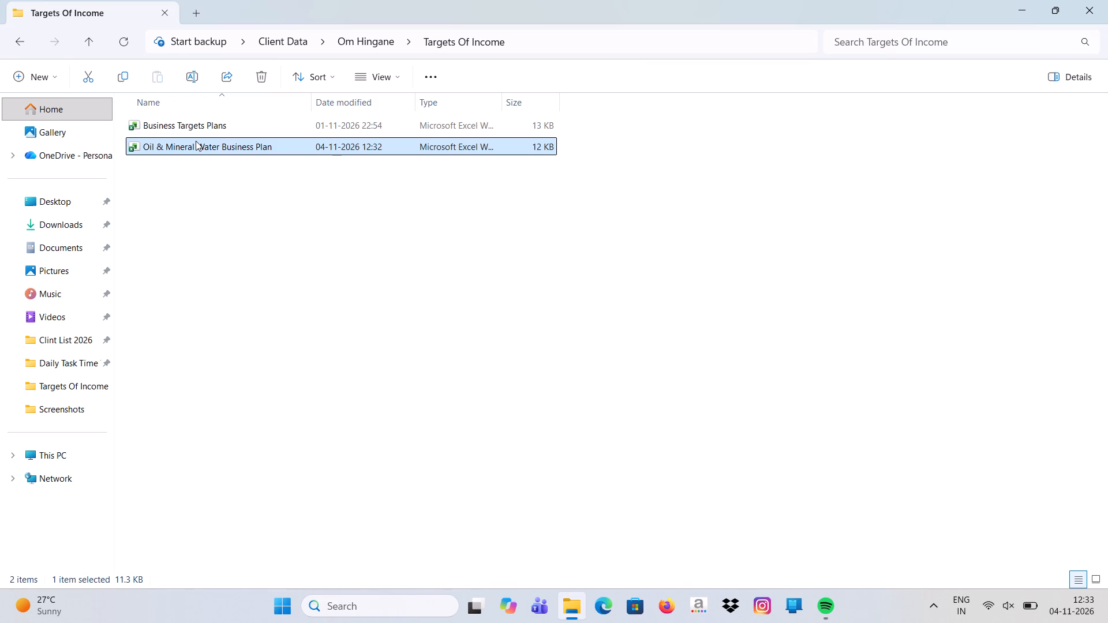
Create a new Excel worksheet file named Paper Plates Business in the Targets Of Income folder.
right_click(189, 193)
right_click(189, 193)
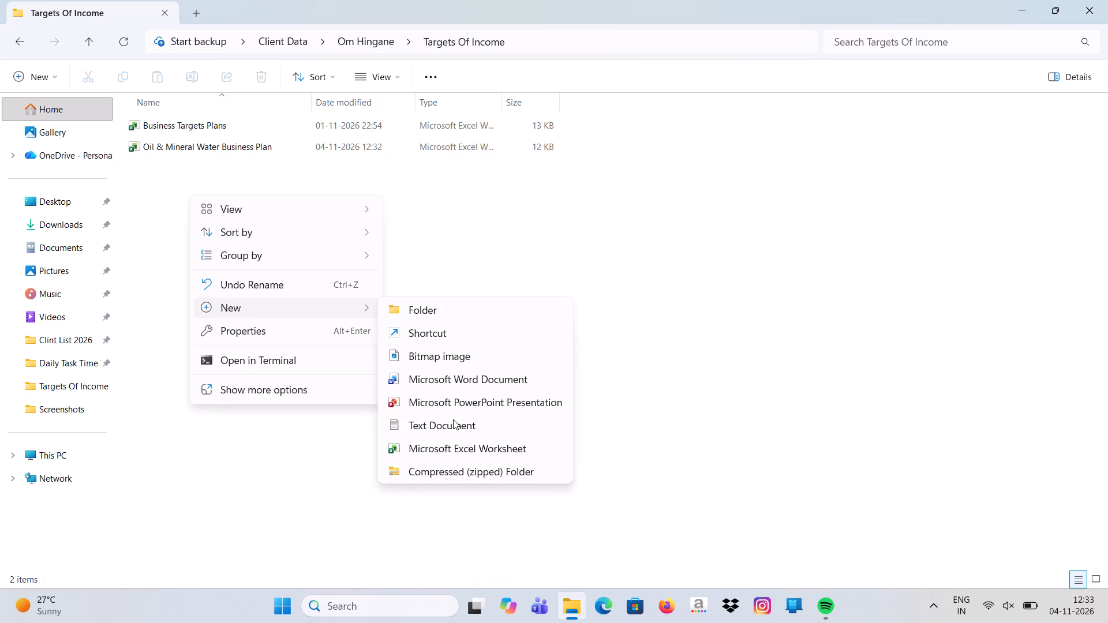
click(445, 451)
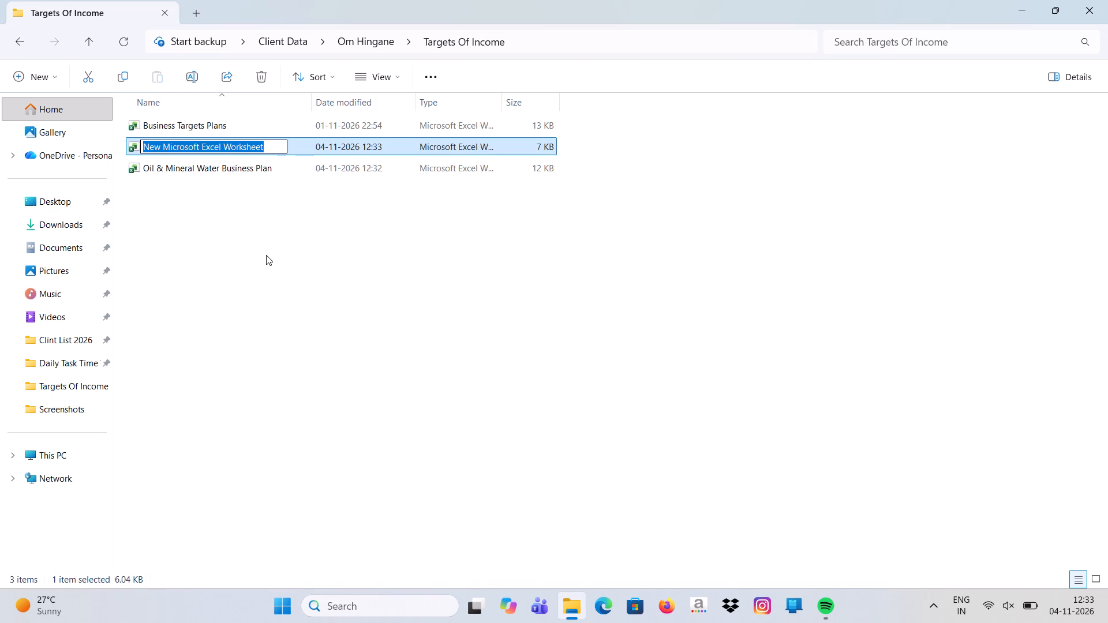
text(Pa)
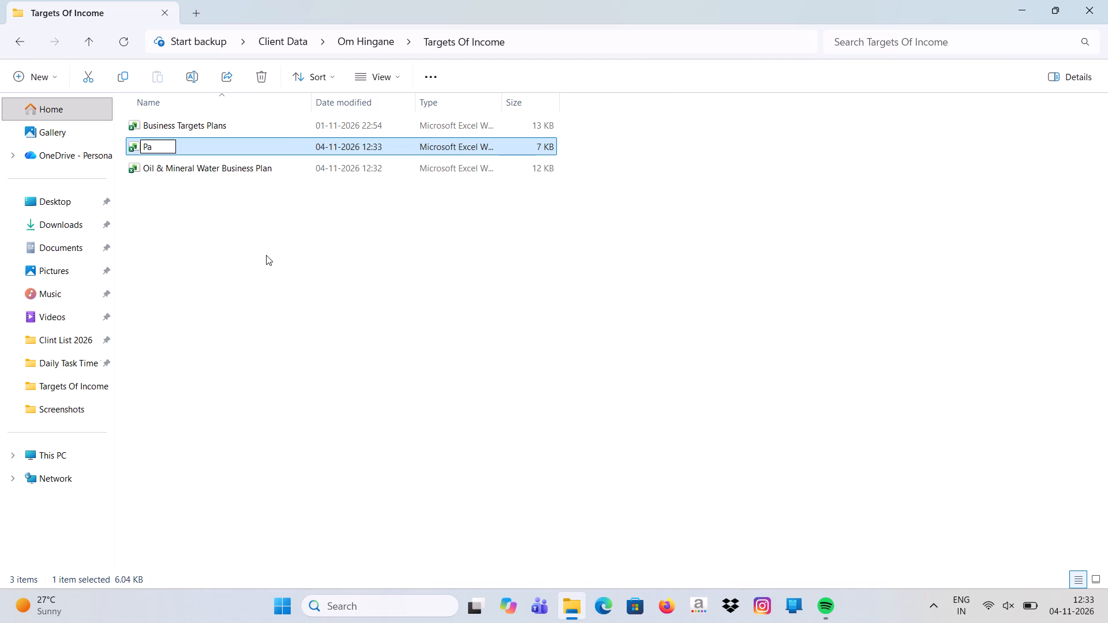
text(per)
key(space)
text(Pal)
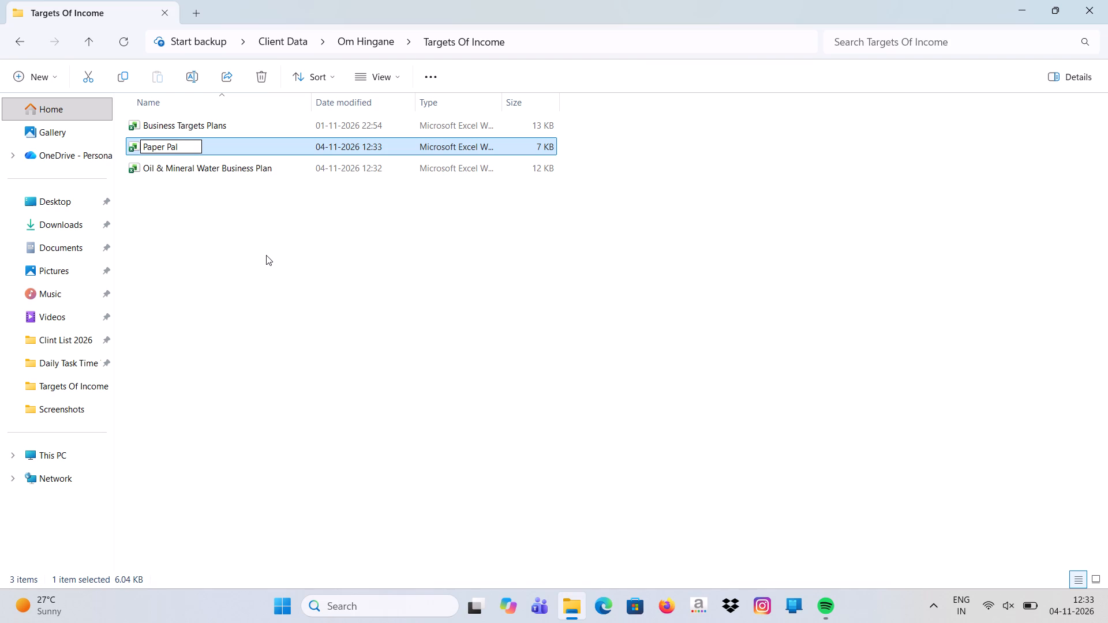
key(BackSpace)
key(BackSpace)
key(BackSpace)
text(Plates)
key(space)
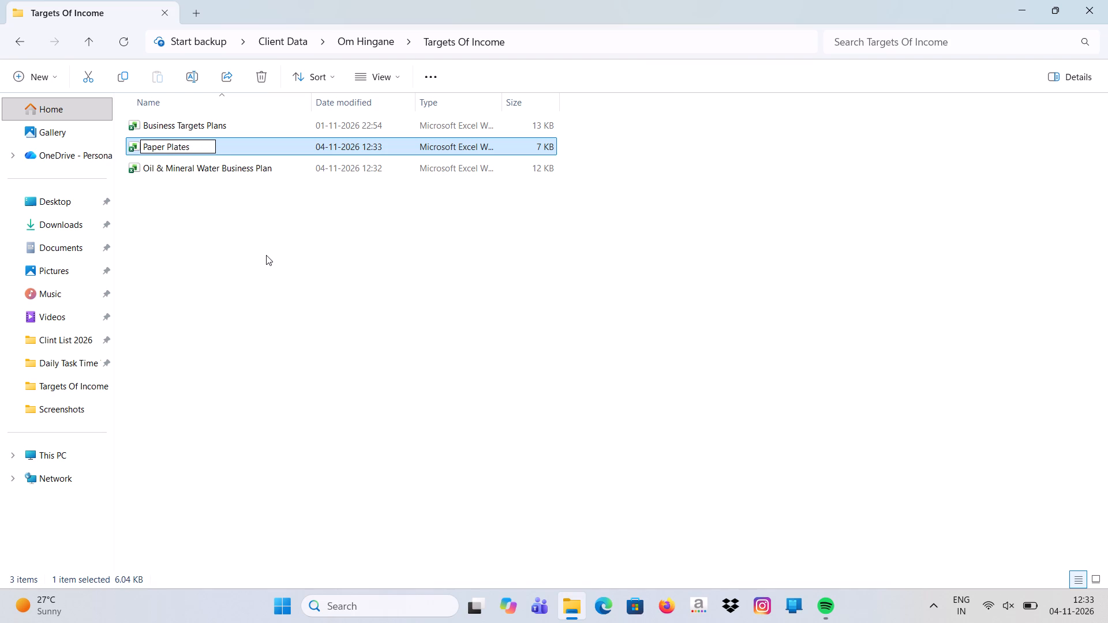
text(Business)
key(Return)
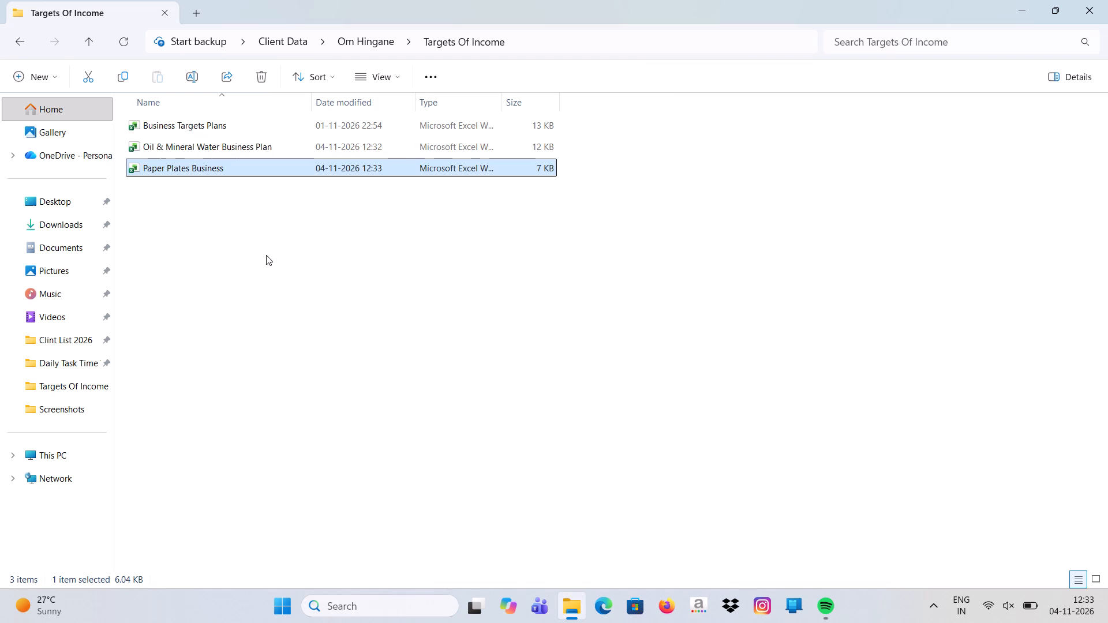
Open the Paper Plates Business workbook and enter the heading Paper Plate Business in cell A1 of Sheet1.
key(Return)
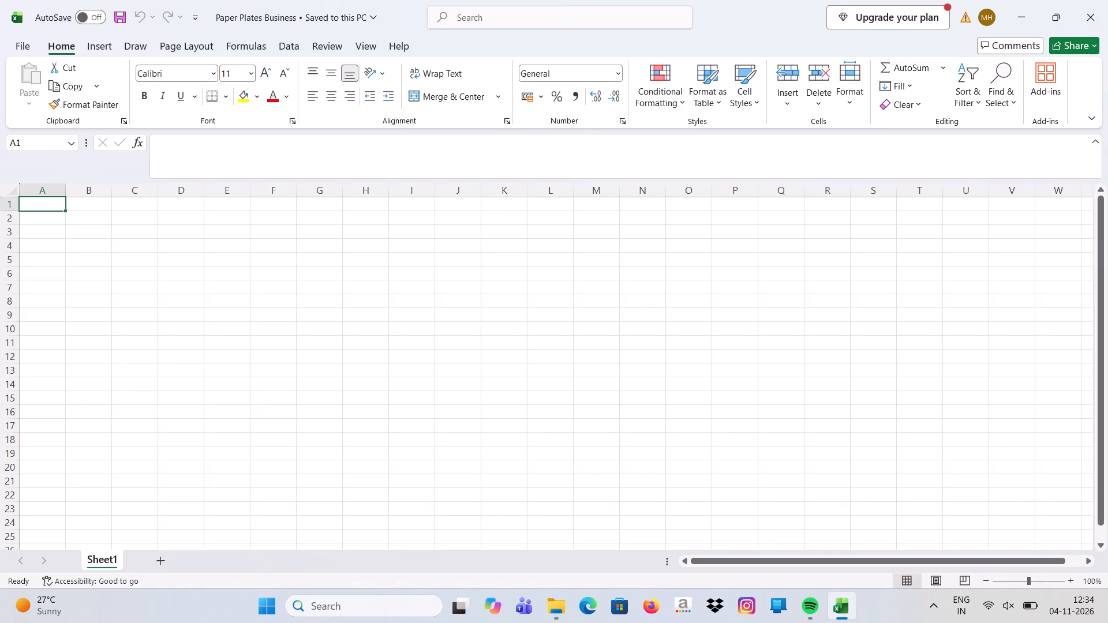
text(Pa)
text(pr)
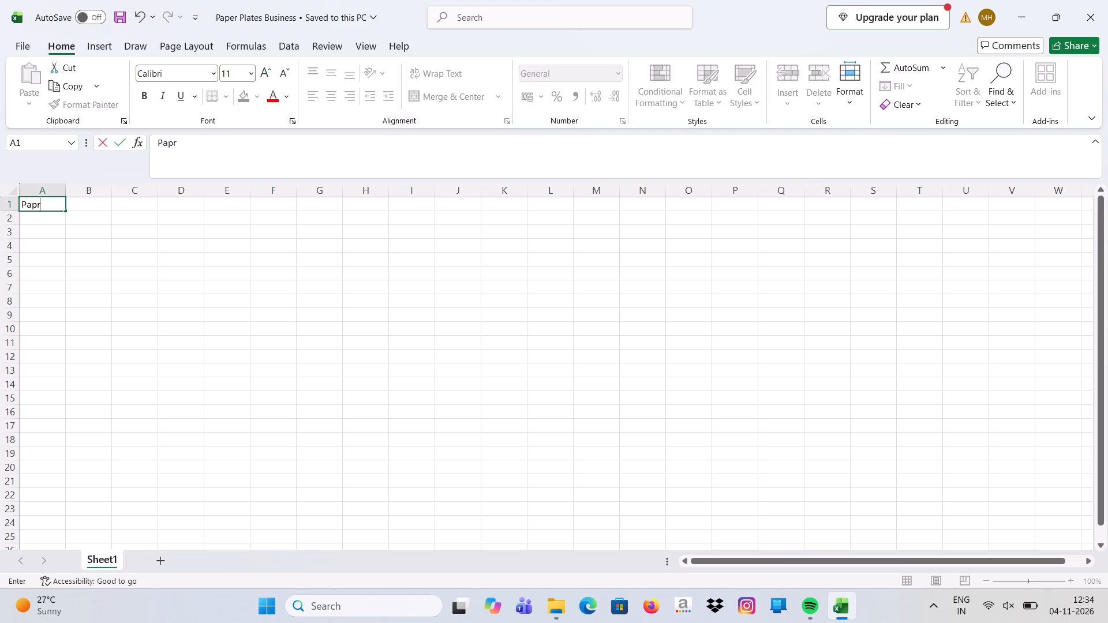
key(BackSpace)
key(BackSpace)
text(er)
key(BackSpace)
key(BackSpace)
text(per)
key(space)
text(Platr)
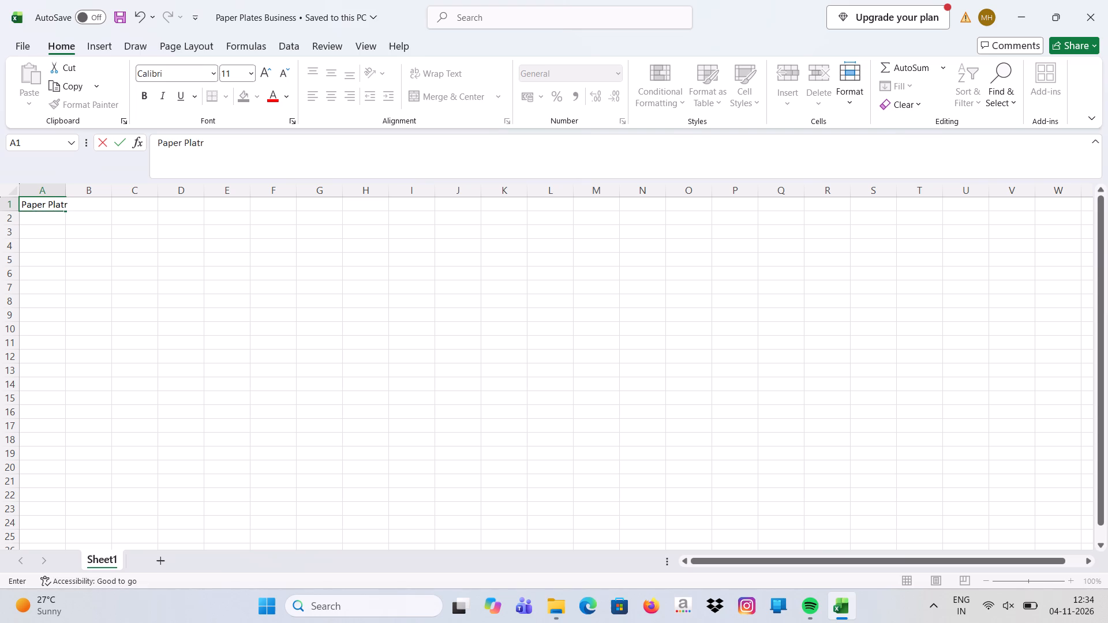
key(BackSpace)
text(e)
key(space)
text(Business)
Make the Paper Plate Business heading bold with a gray theme fill, and fit column A's width to it.
double_click(65, 193)
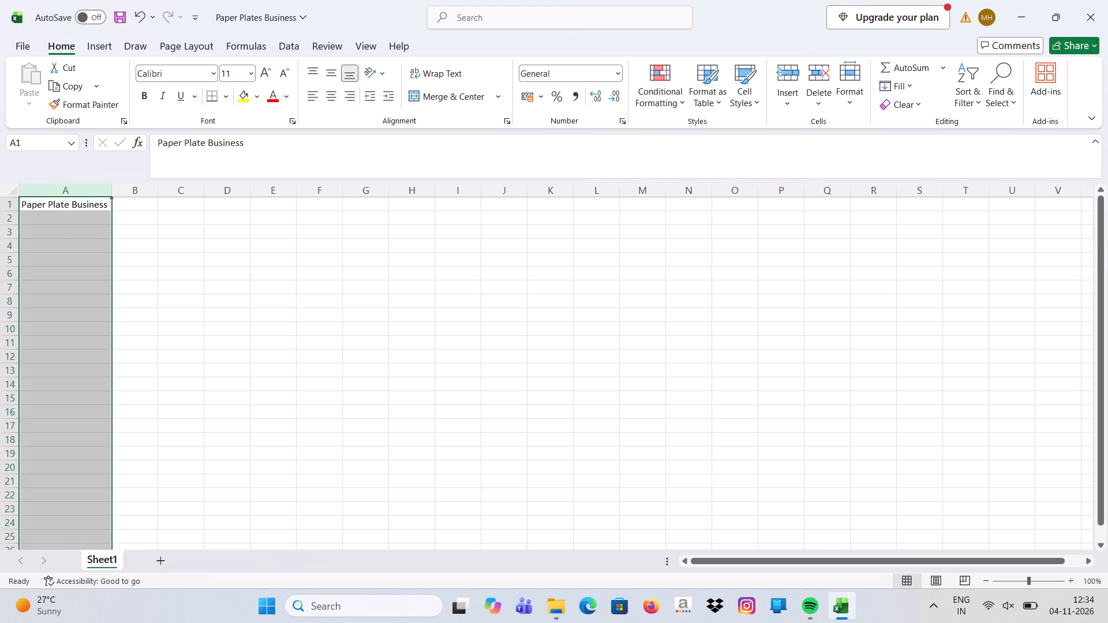
click(67, 208)
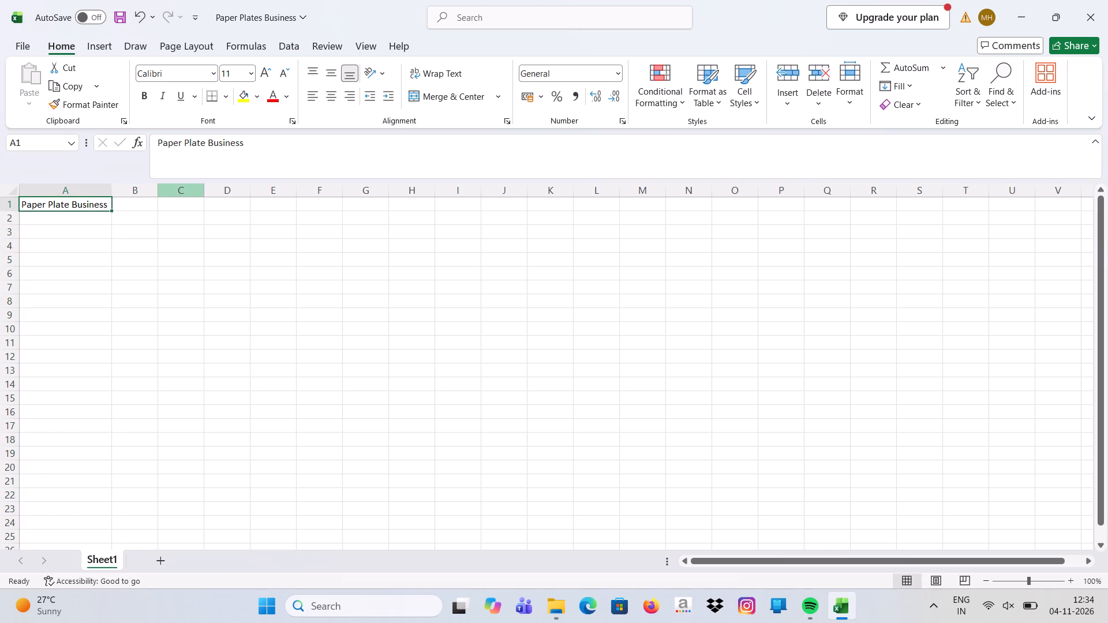
click(142, 95)
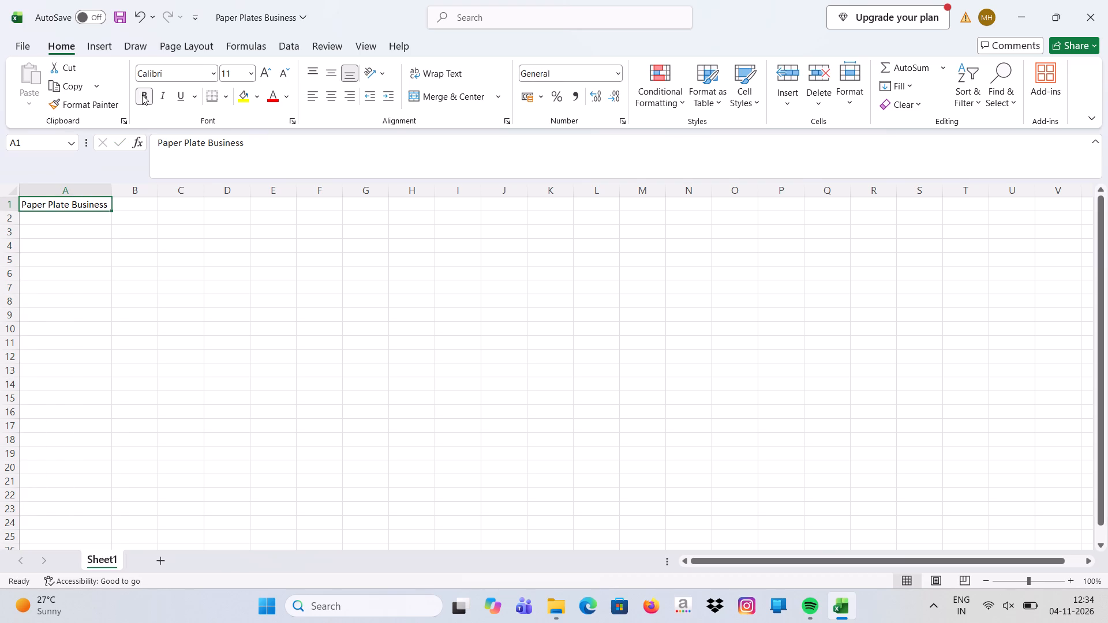
double_click(113, 192)
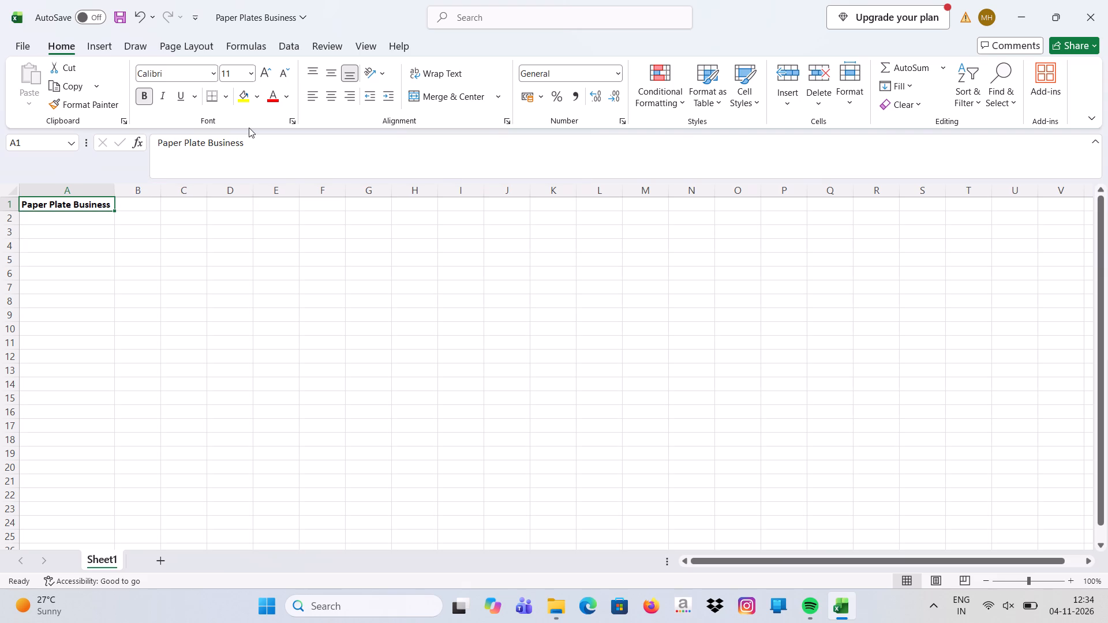
click(256, 99)
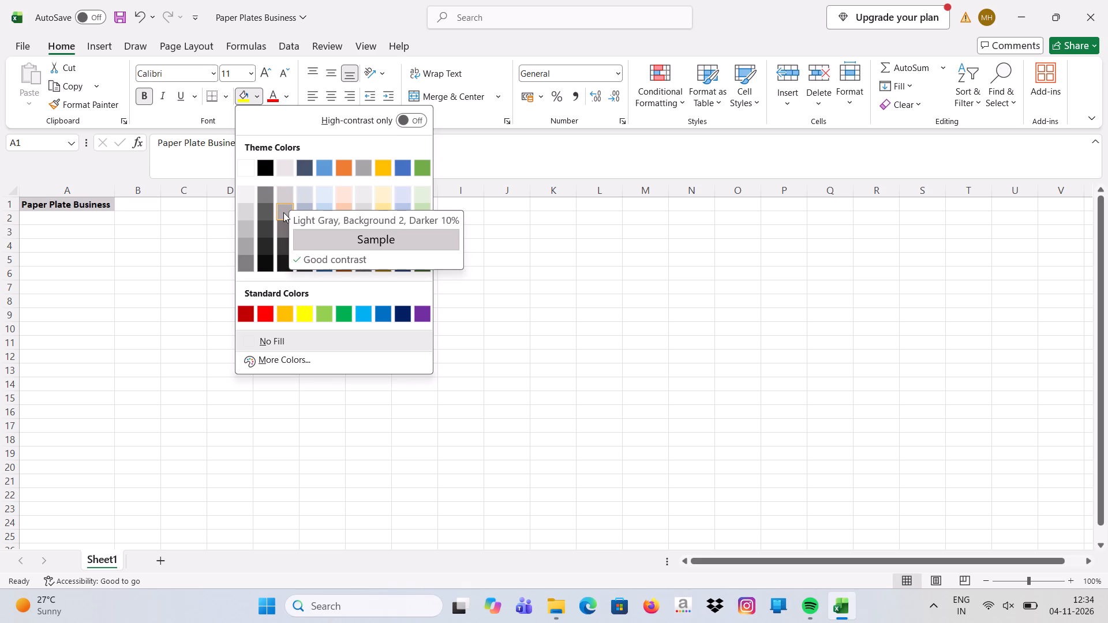
click(283, 212)
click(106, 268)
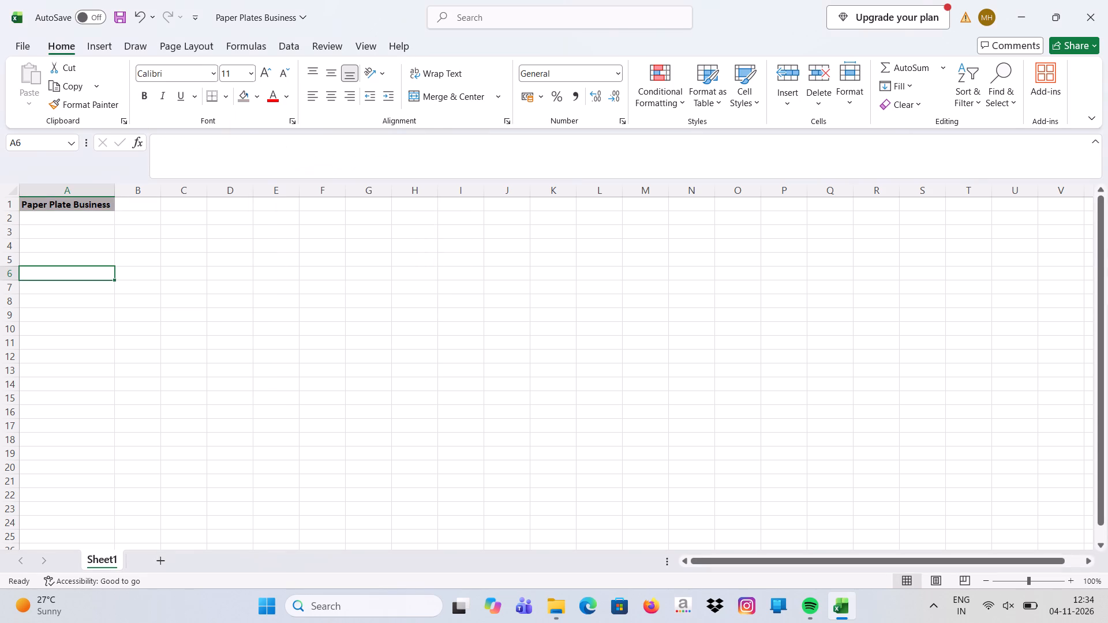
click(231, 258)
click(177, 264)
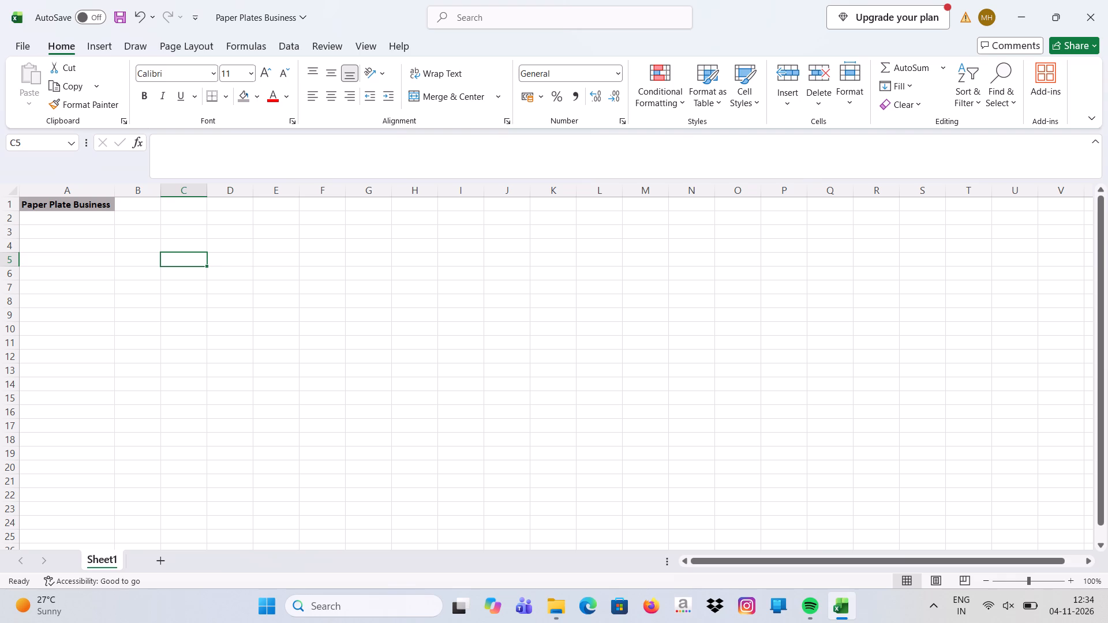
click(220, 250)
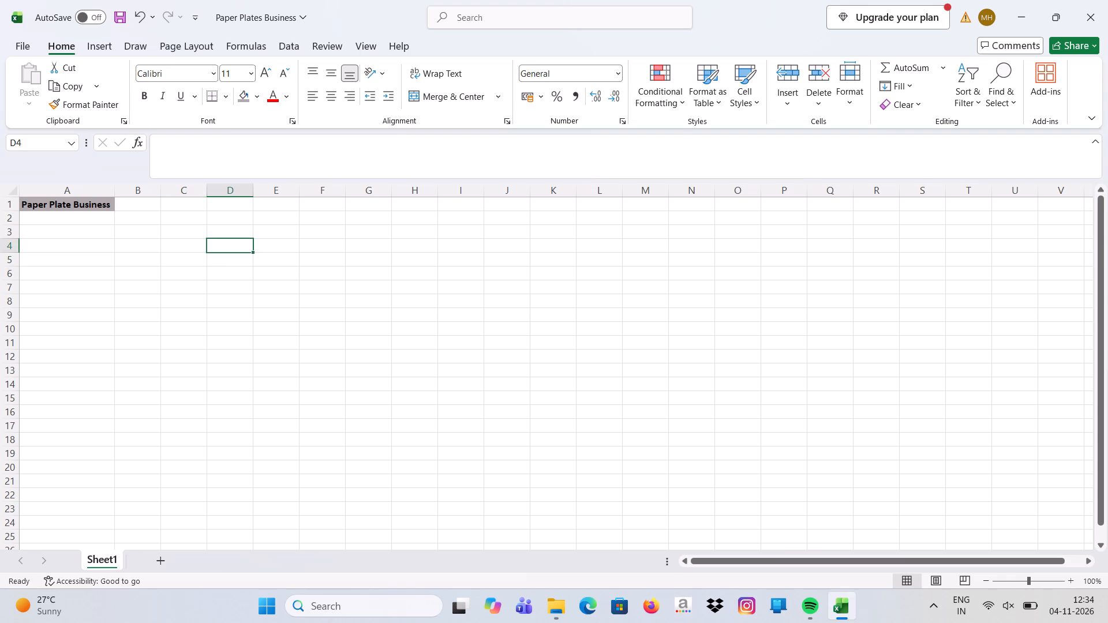
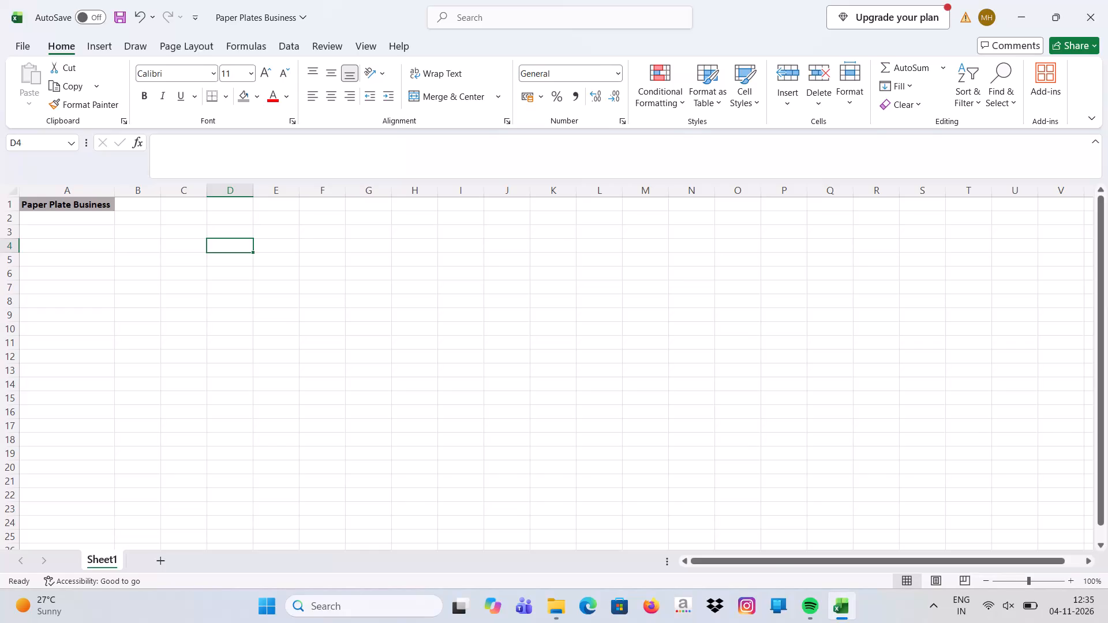
Enter the heading Target Of Paper Plate in cell D3 and fit column D's width to it.
click(73, 229)
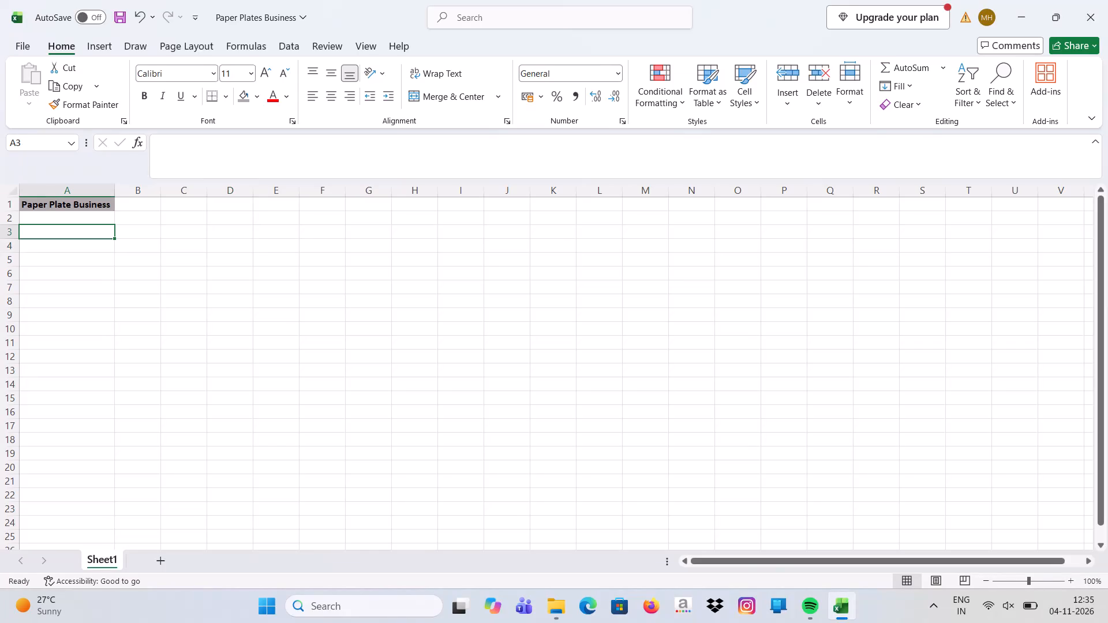
click(189, 239)
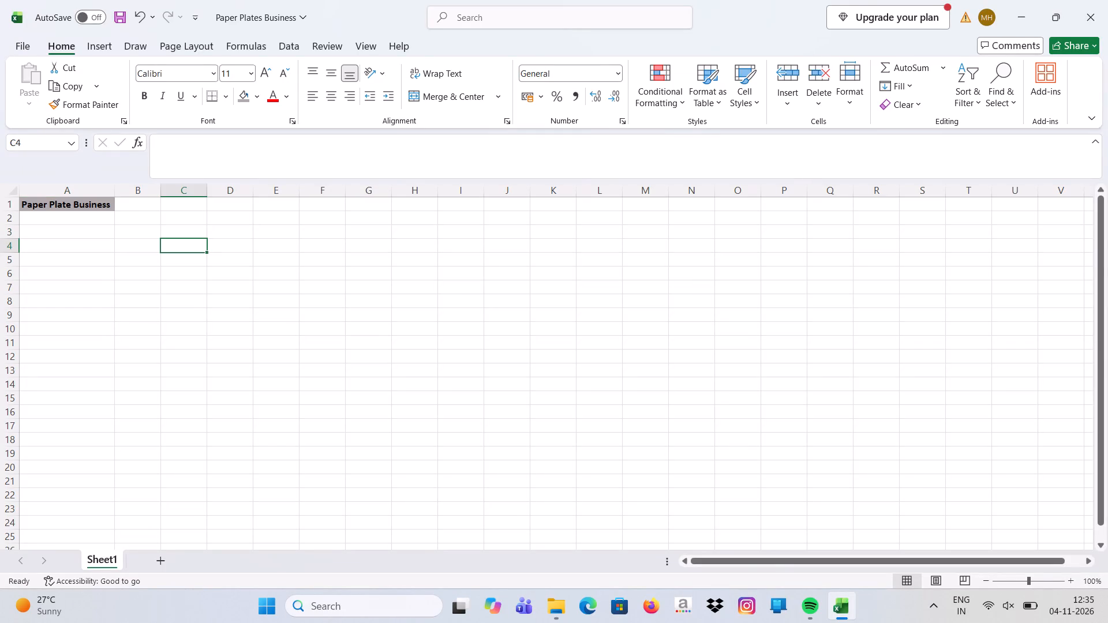
click(240, 232)
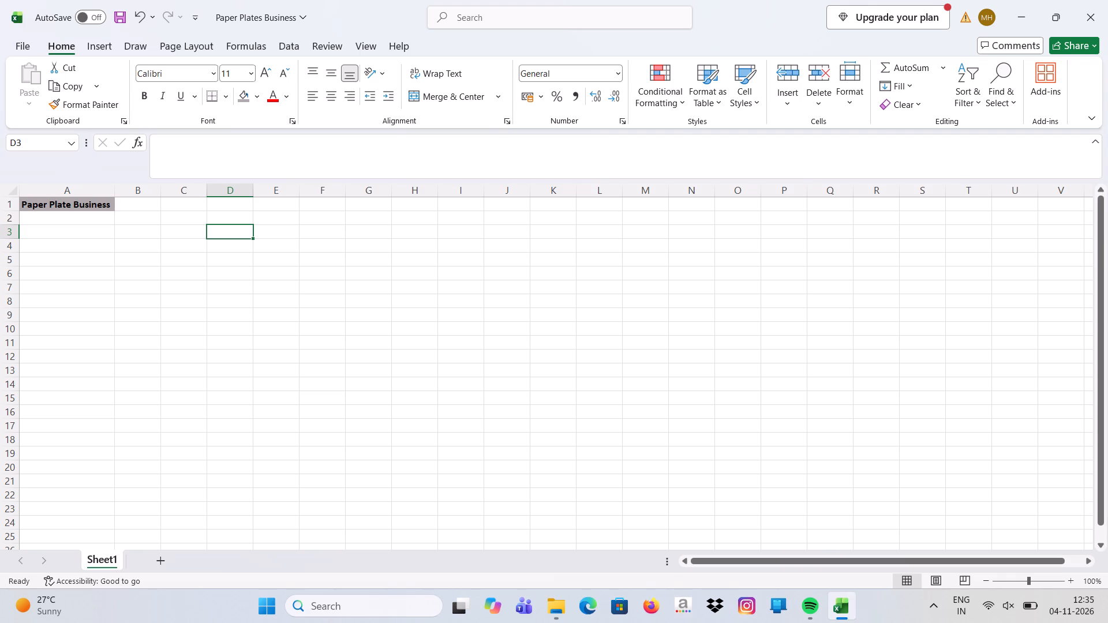
text(Tar)
text(get)
key(space)
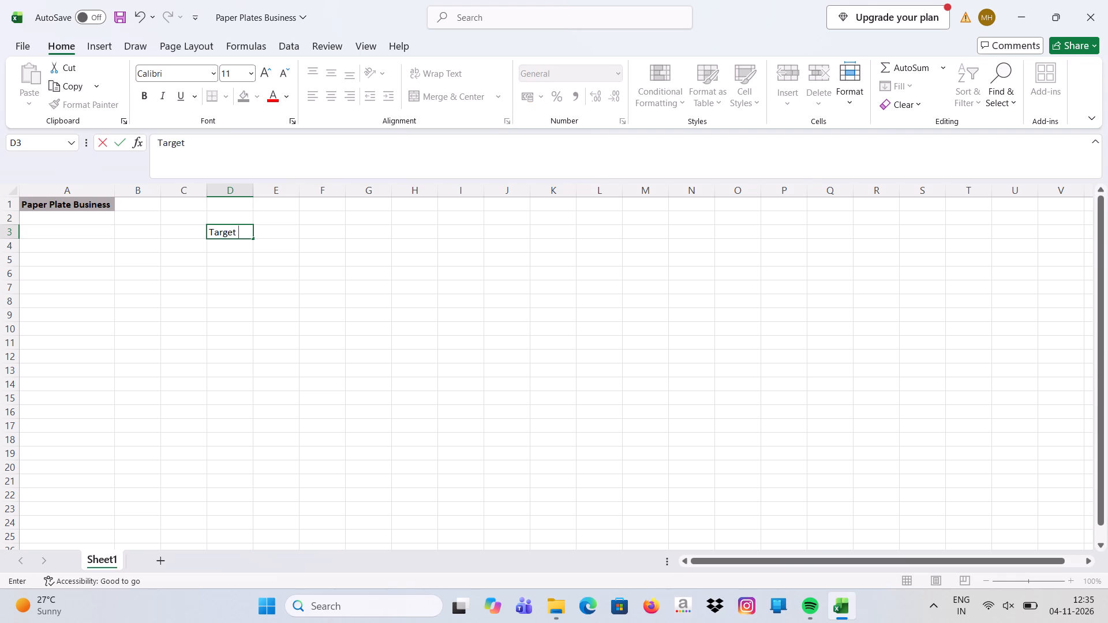
text(Of)
key(space)
text(Paper)
key(space)
text(Plate)
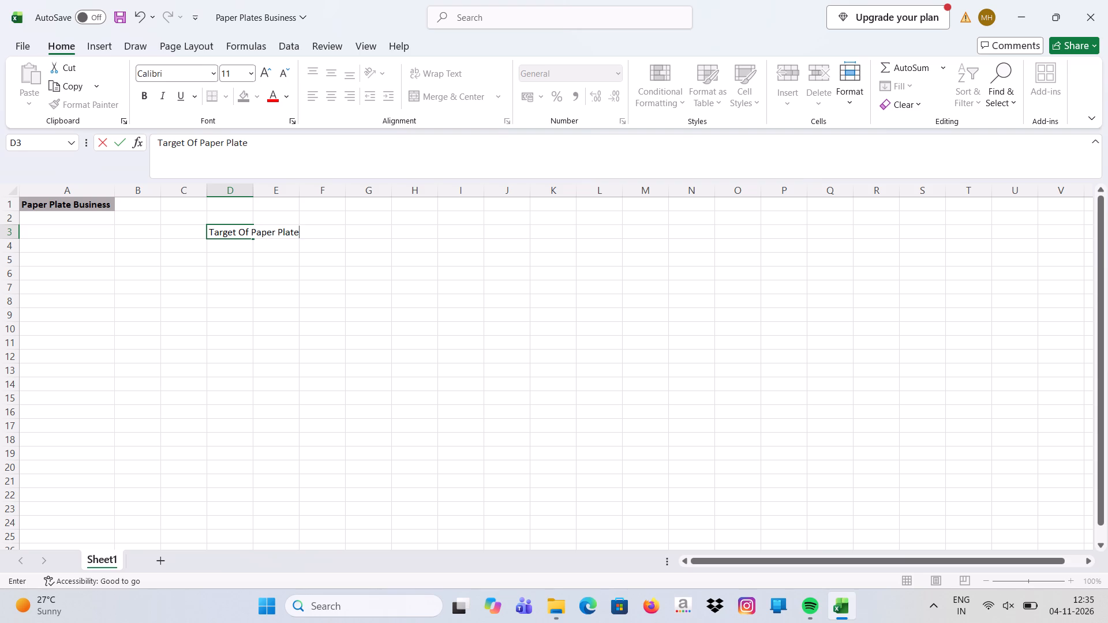
double_click(252, 193)
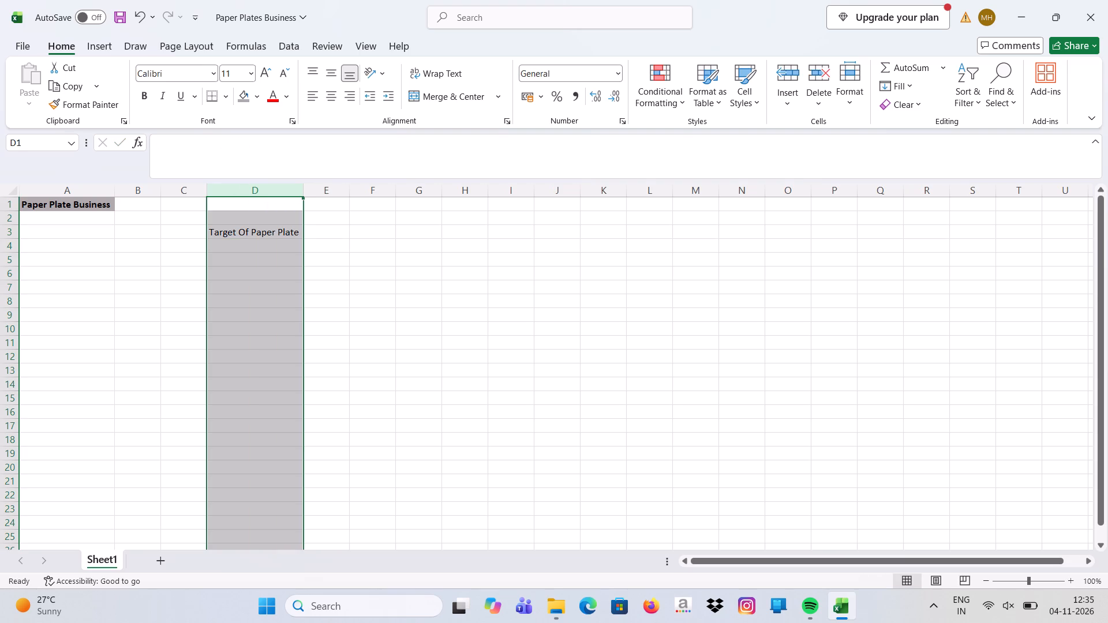
List Drona in cell D5 and Snacks Dish in cell D6.
click(258, 257)
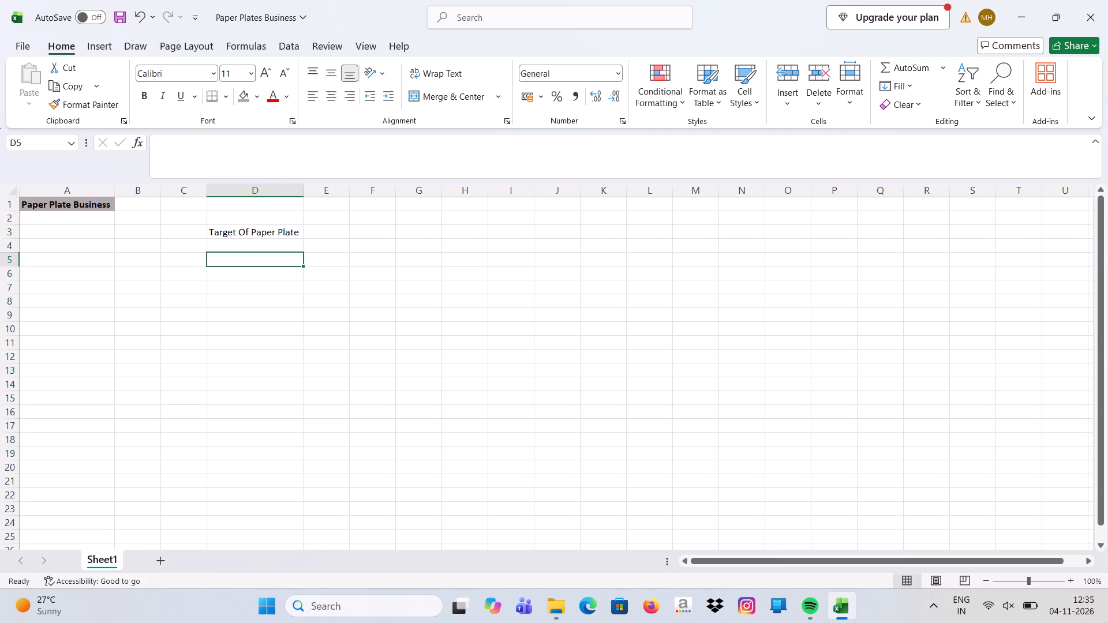
key(shift+d)
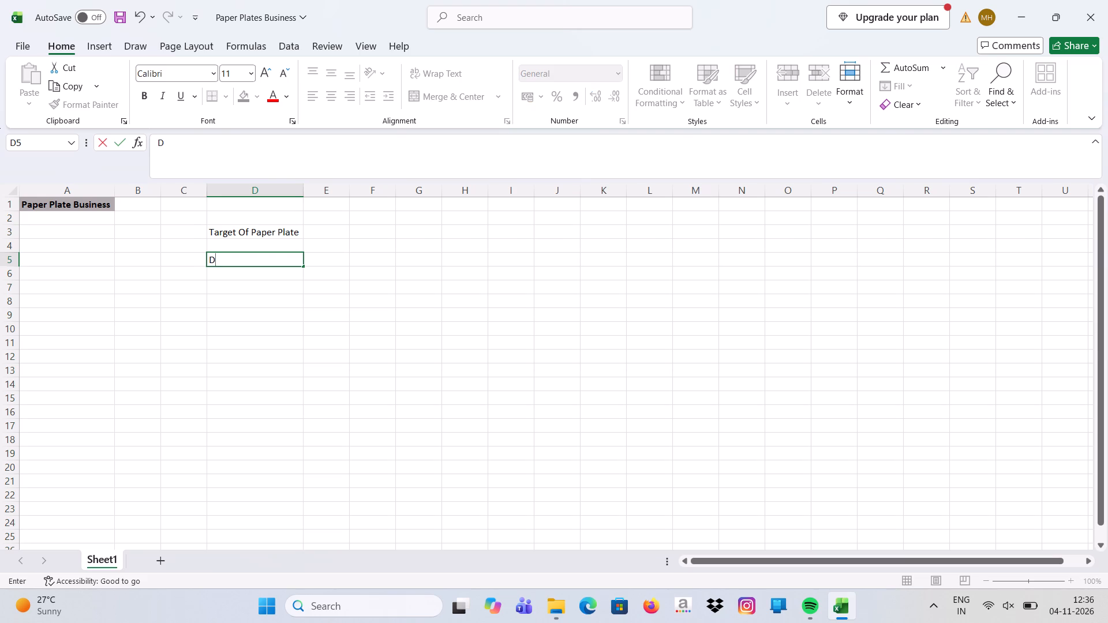
text(rona)
key(Return)
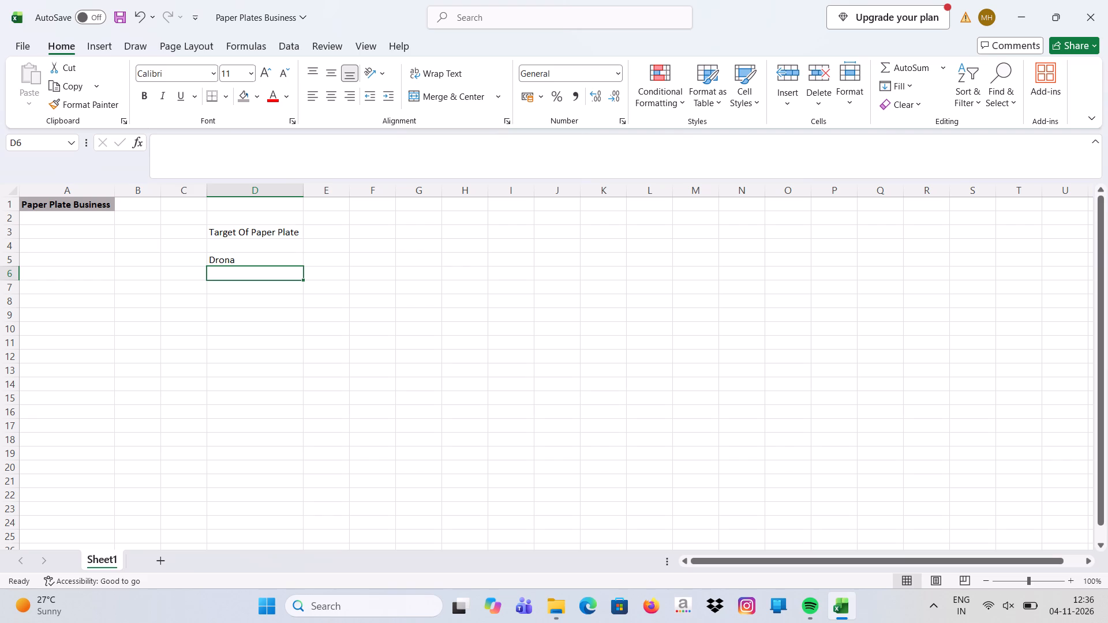
key(shift+s)
text(nacks)
key(space)
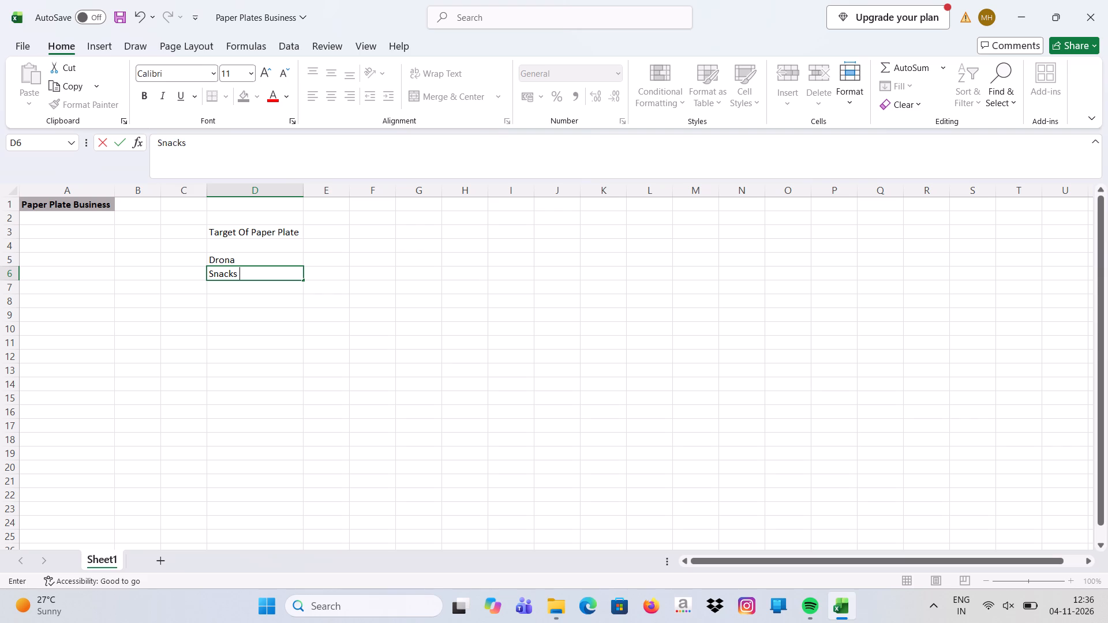
text(Dish)
key(BackSpace)
text(h)
key(space)
key(Return)
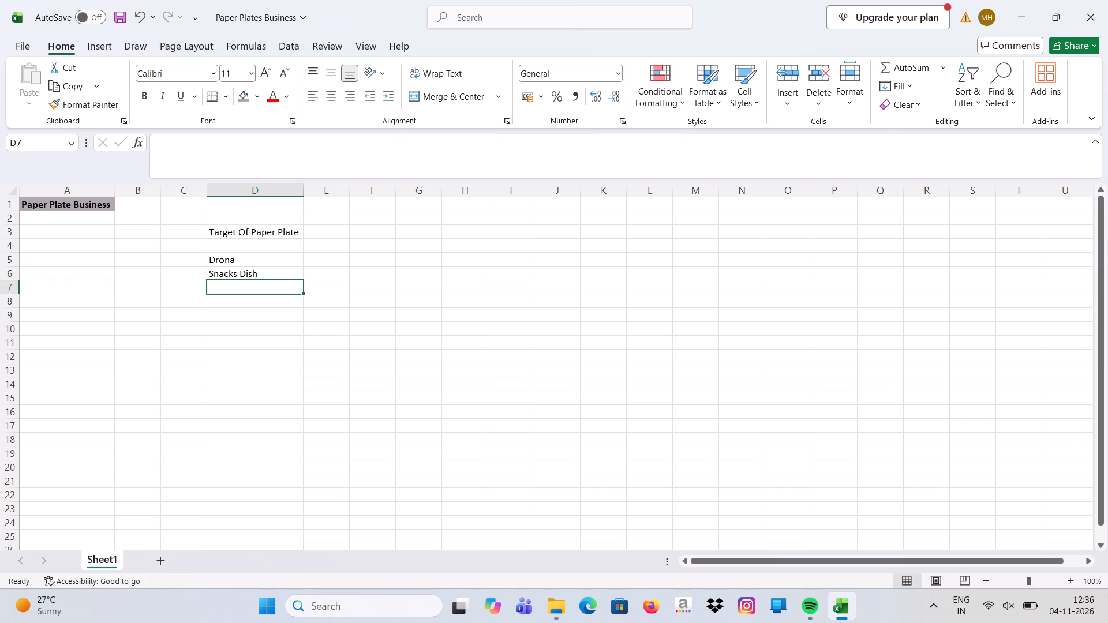
Add Big Size Paper Plate in cell D7, below Snacks Dish.
text(Big)
key(space)
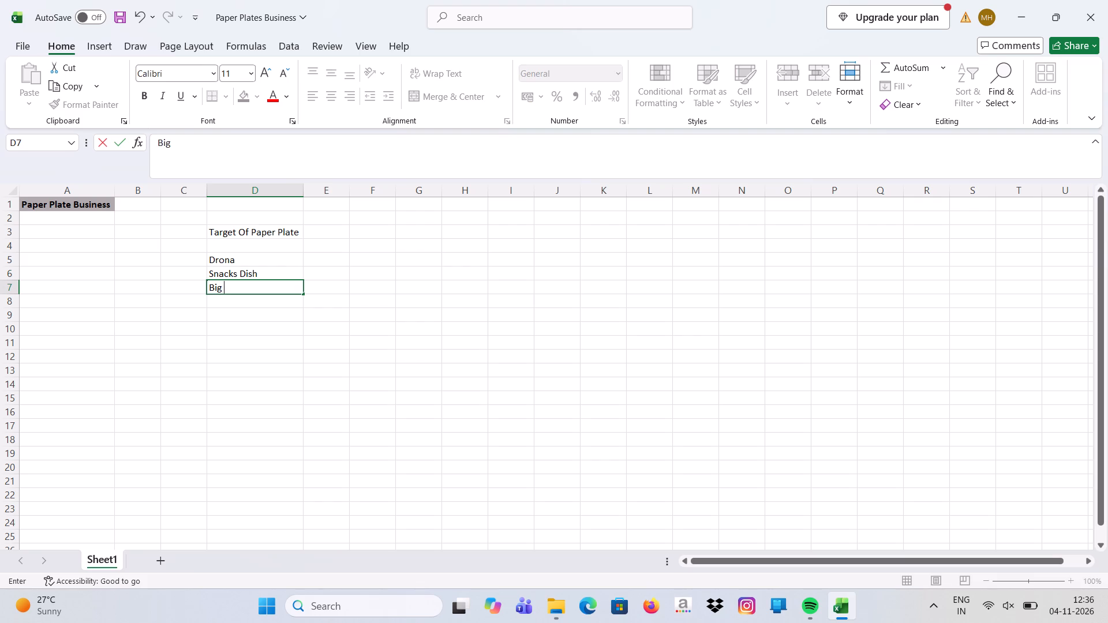
text(Si)
text(ze)
key(space)
text(Paper)
key(space)
text(Plate)
key(space)
click(310, 261)
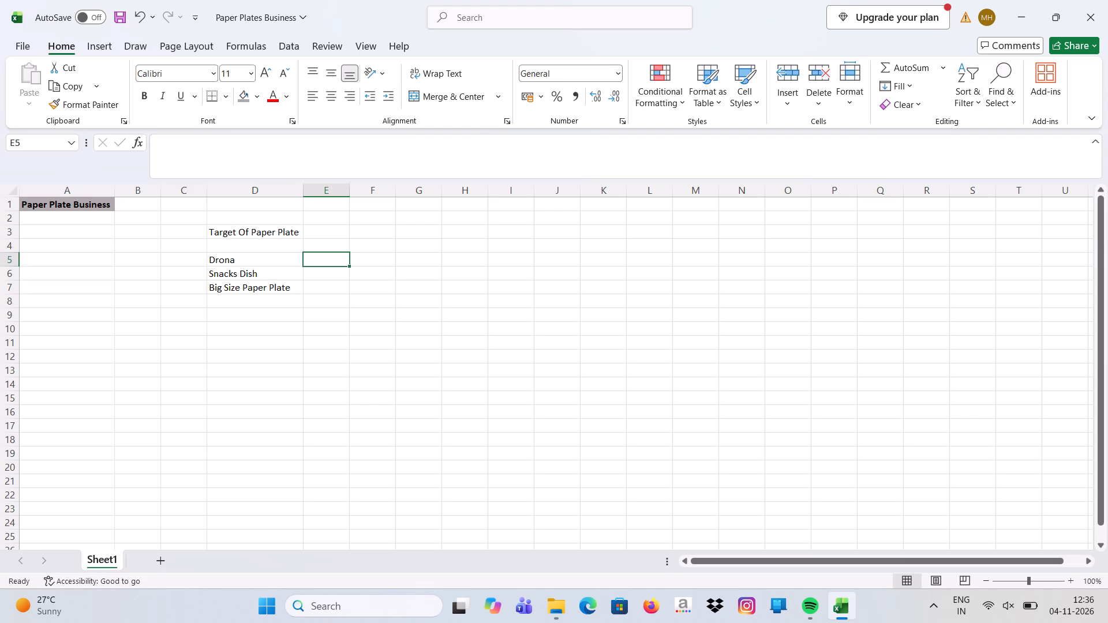
Change the heading in cell D3 to Name Of Paper Plate.
click(324, 237)
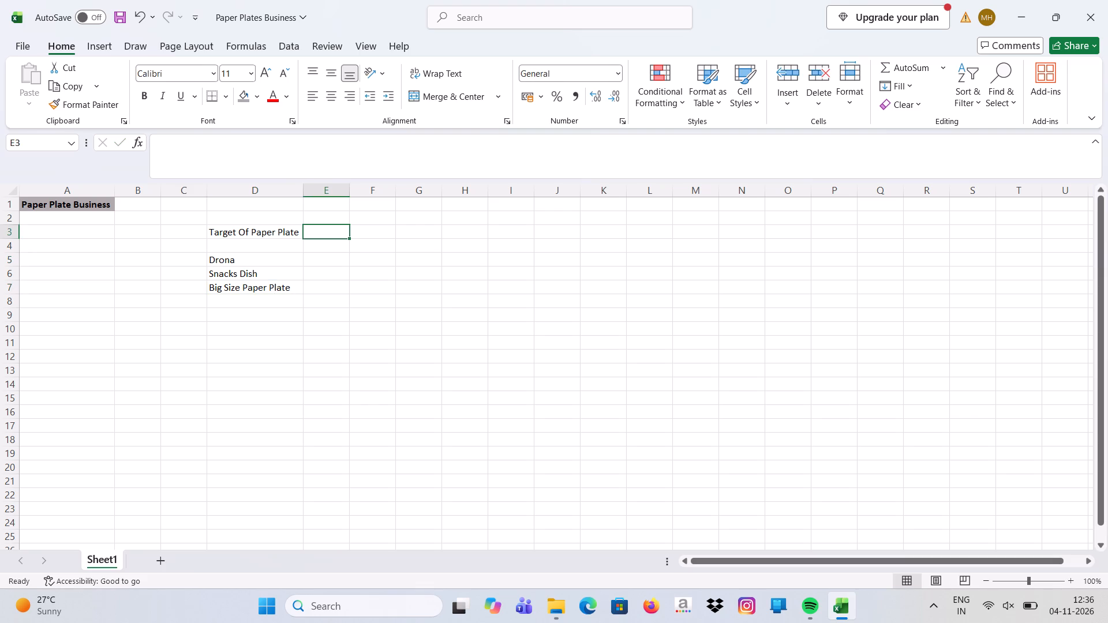
click(282, 234)
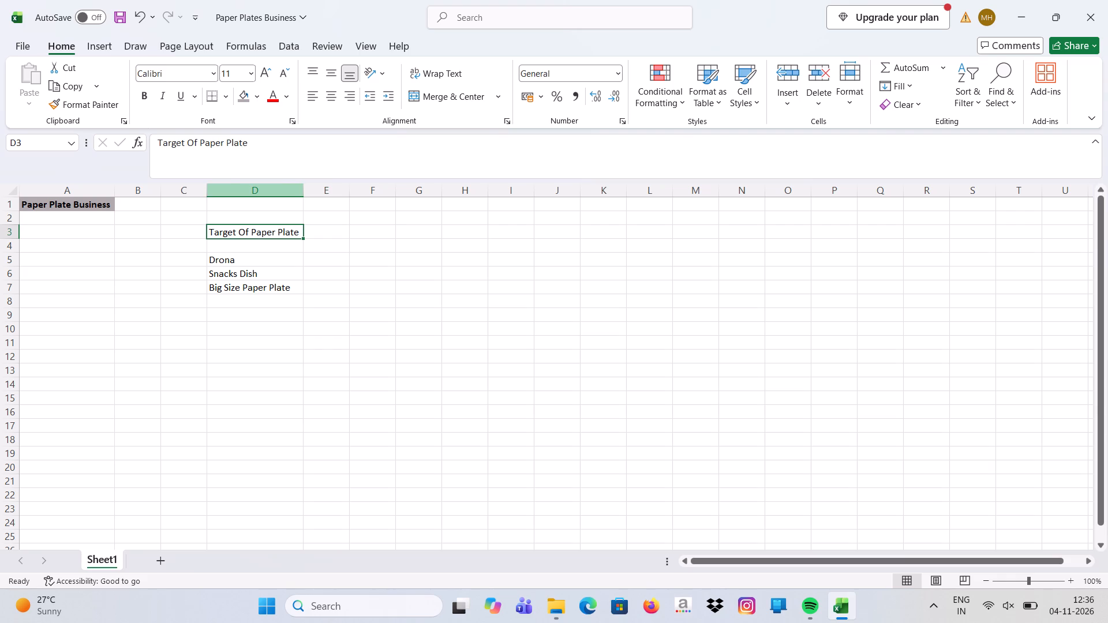
click(186, 140)
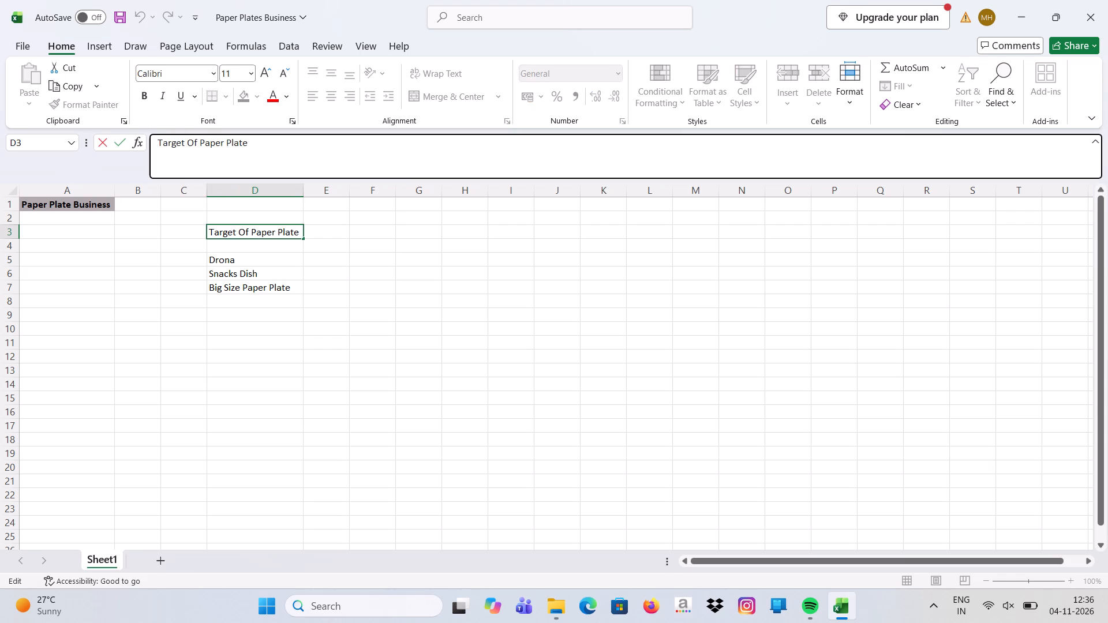
key(BackSpace)
key(BackSpace)
key(BackSpace)
key(BackSpace)
key(BackSpace)
key(BackSpace)
key(BackSpace)
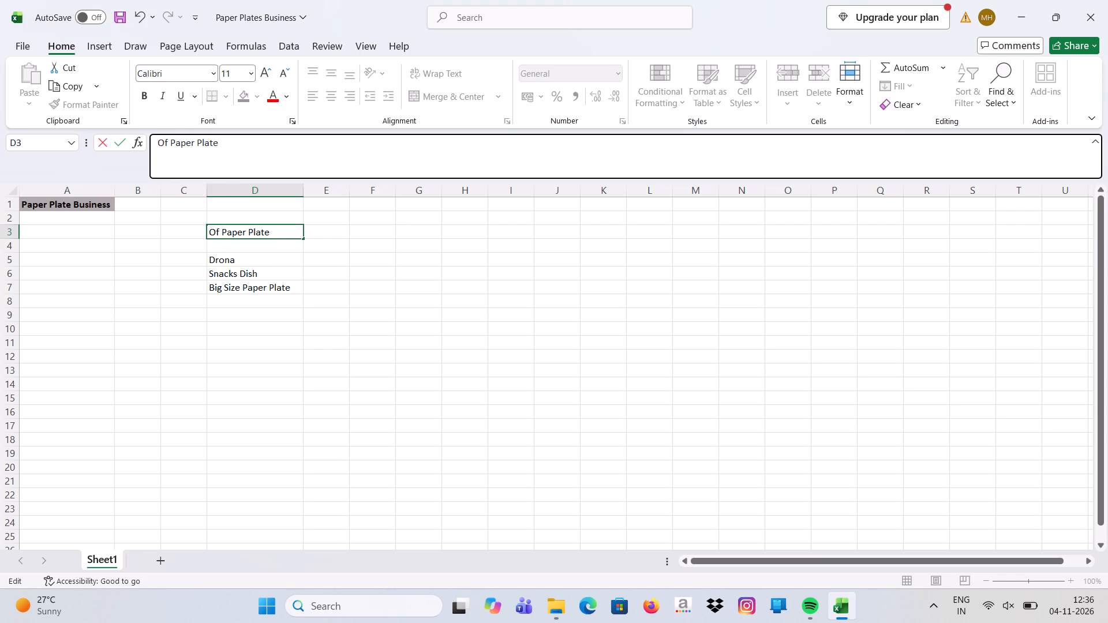
text(Name)
key(space)
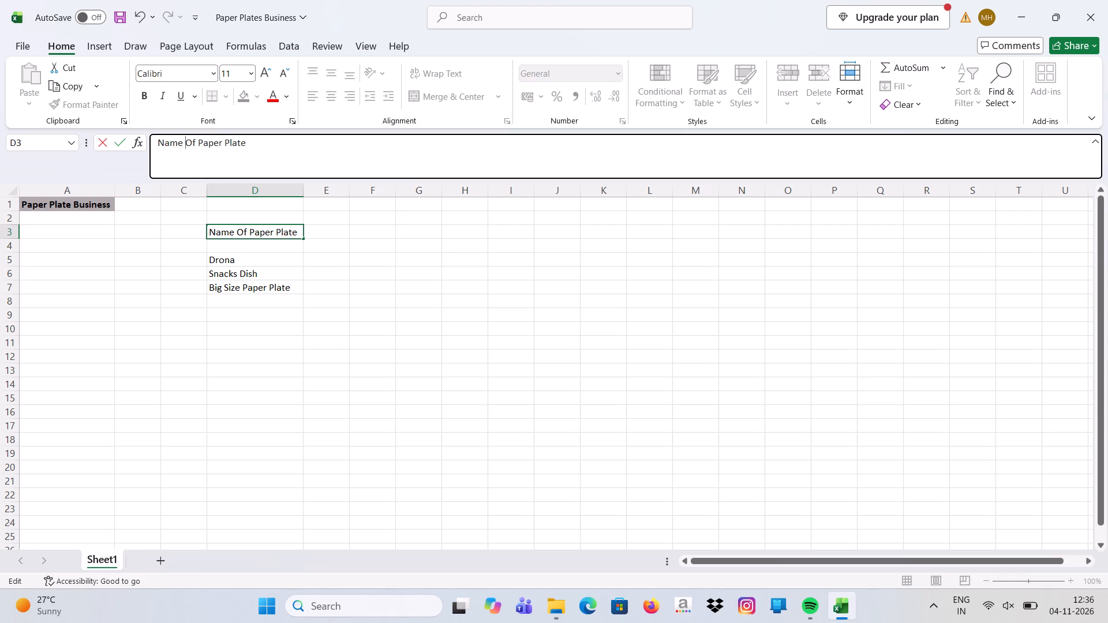
Enter the heading Targets in cell E3 and fit column E's width to it.
click(341, 230)
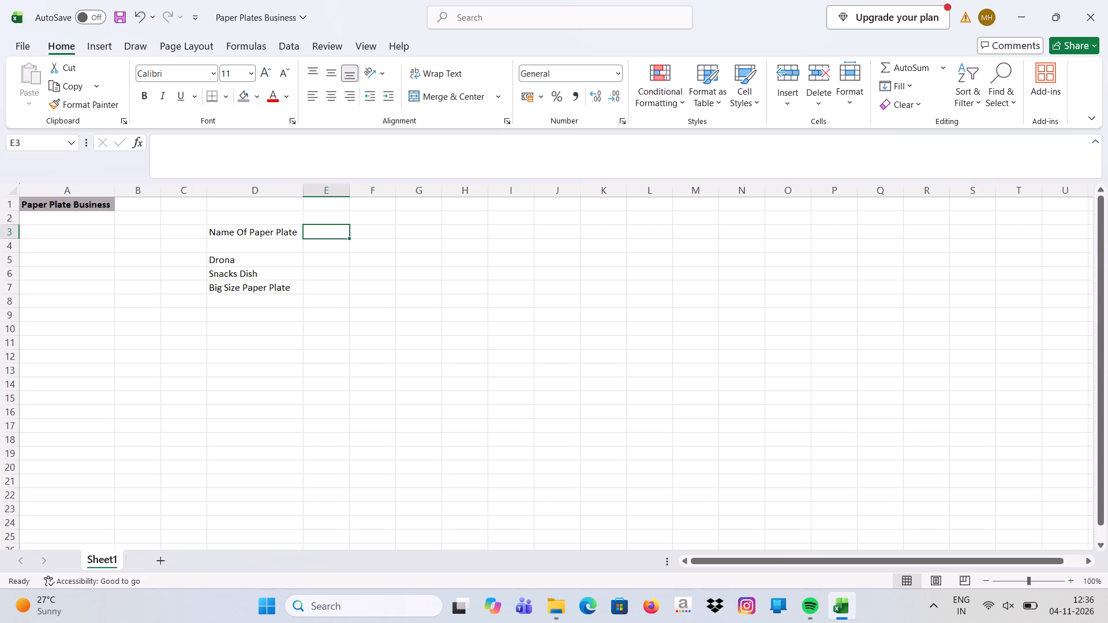
text(Tar)
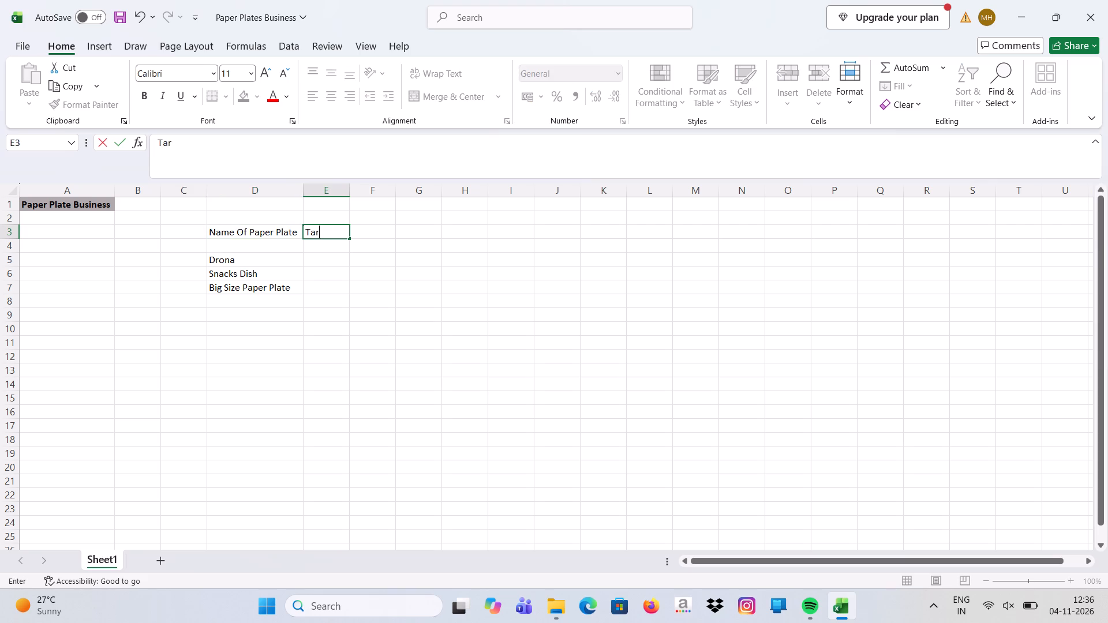
text(gets)
key(space)
double_click(348, 194)
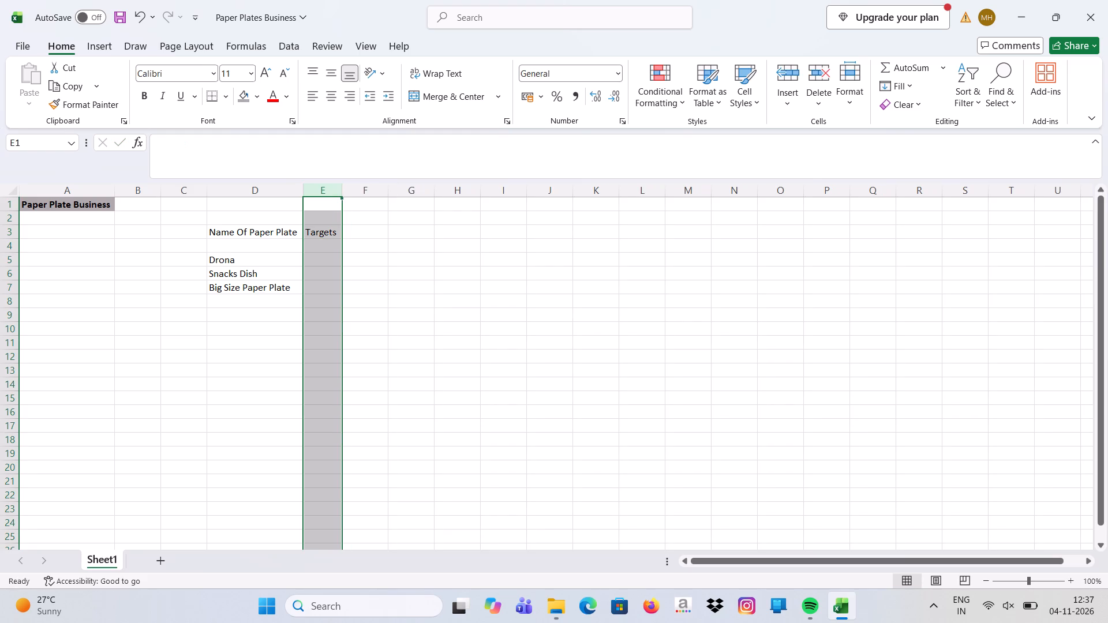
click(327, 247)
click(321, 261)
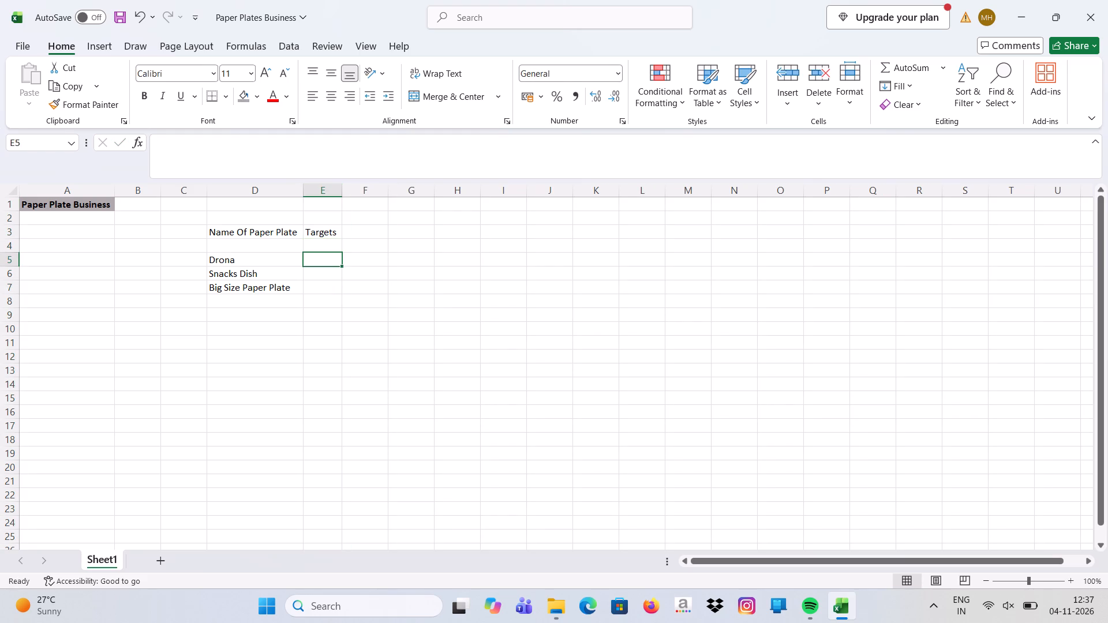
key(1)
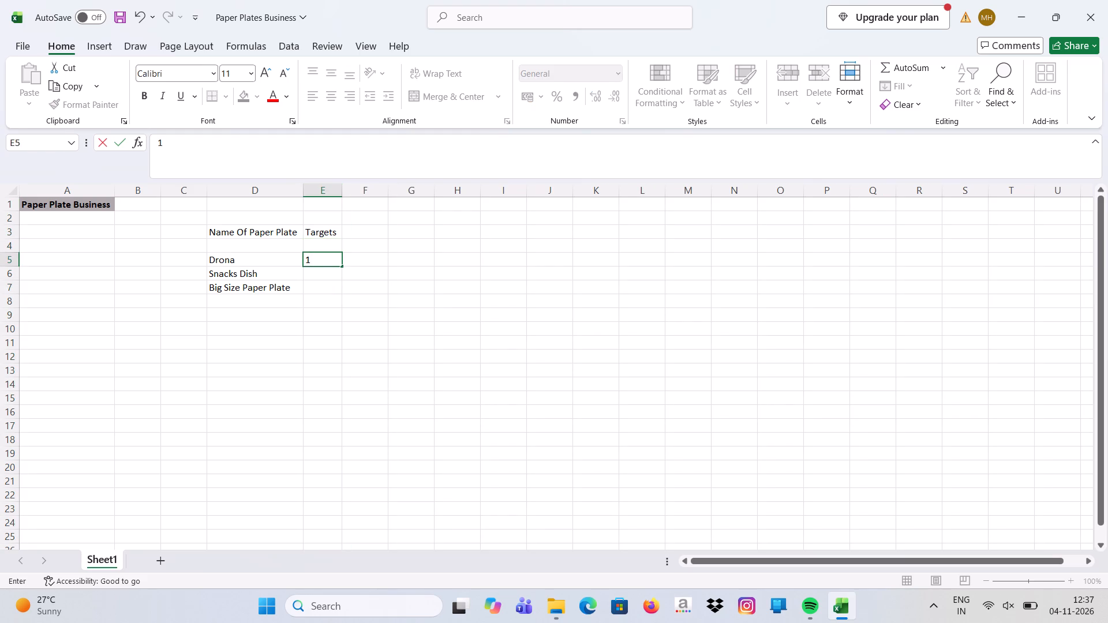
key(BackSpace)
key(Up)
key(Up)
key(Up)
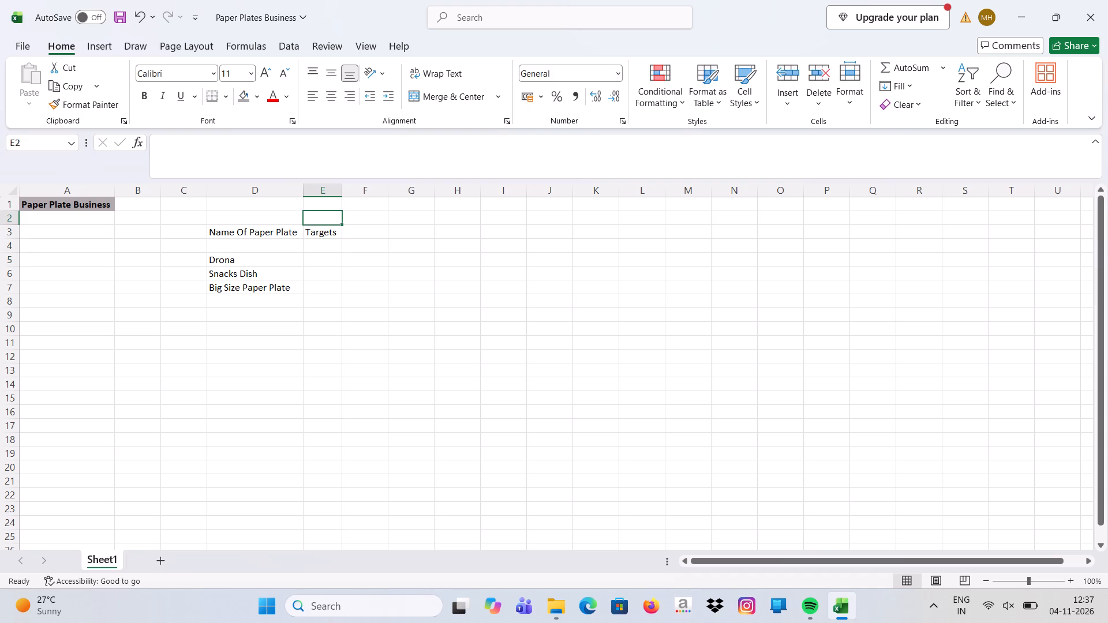
Extend the heading in cell E3 to Targets Of Month and fit column E's width to it.
key(Down)
click(209, 146)
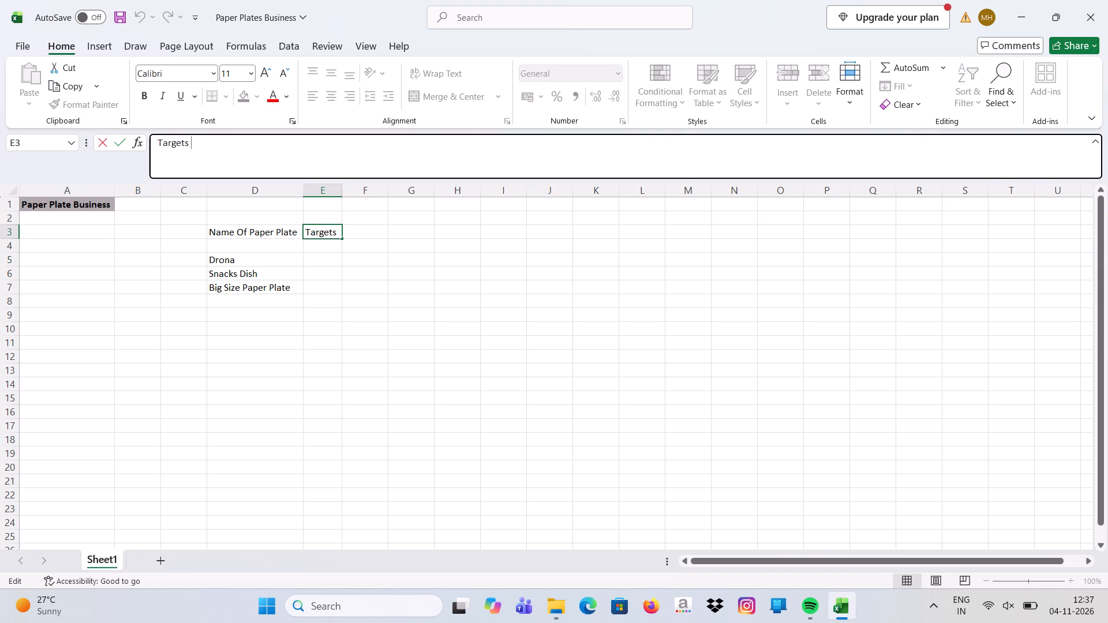
text(Of Month)
key(Return)
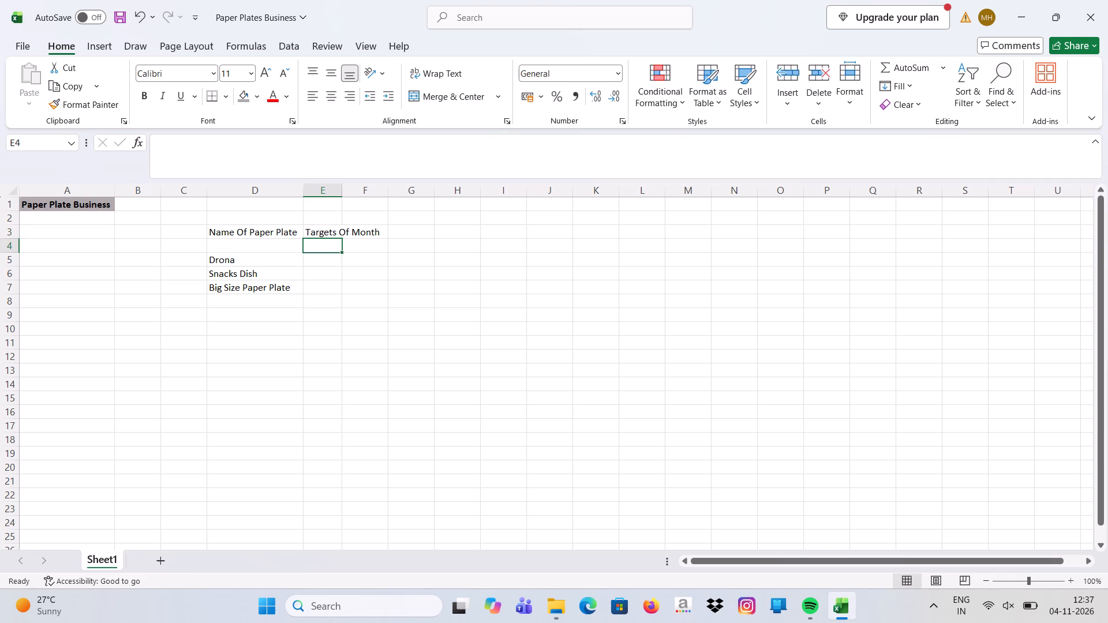
double_click(341, 190)
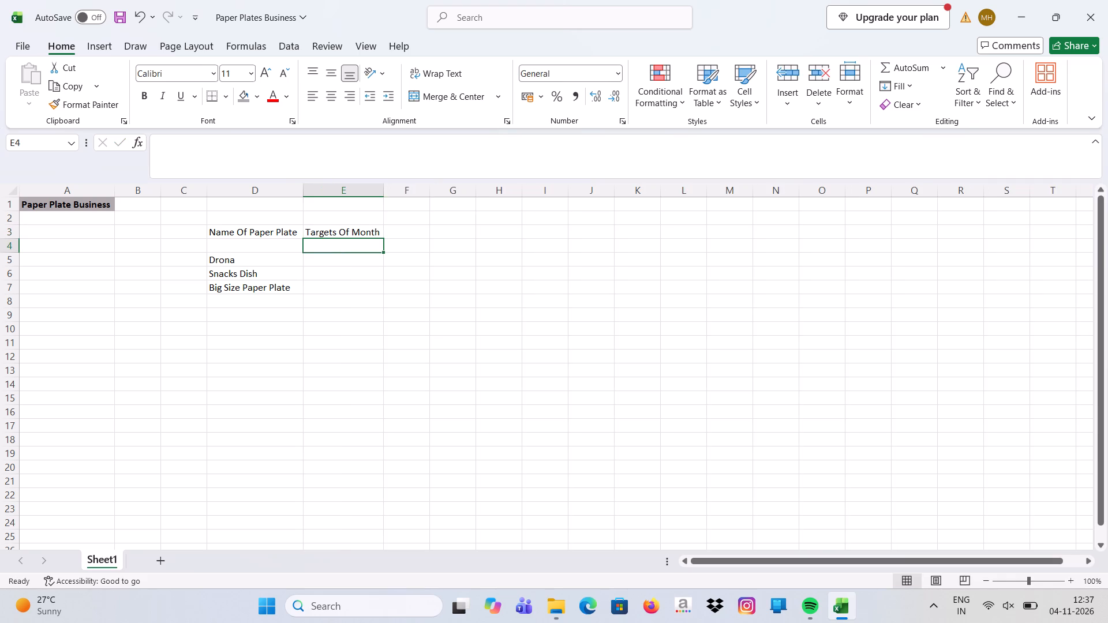
Change the heading in cell E3 to Selling Targets Of Month and refit column E's width.
click(340, 261)
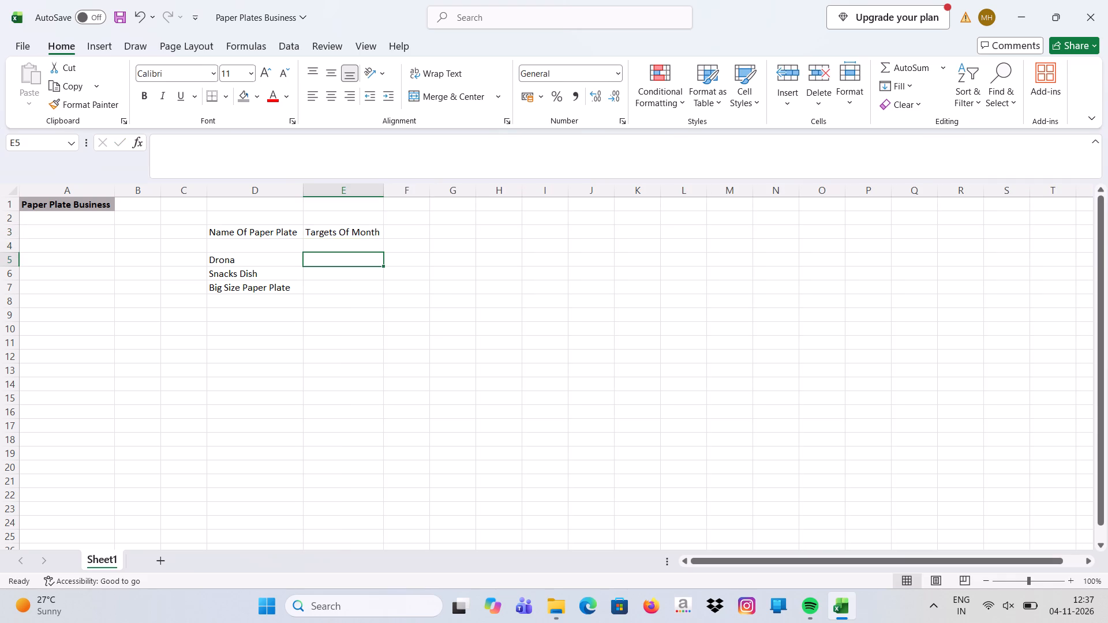
click(347, 228)
click(156, 142)
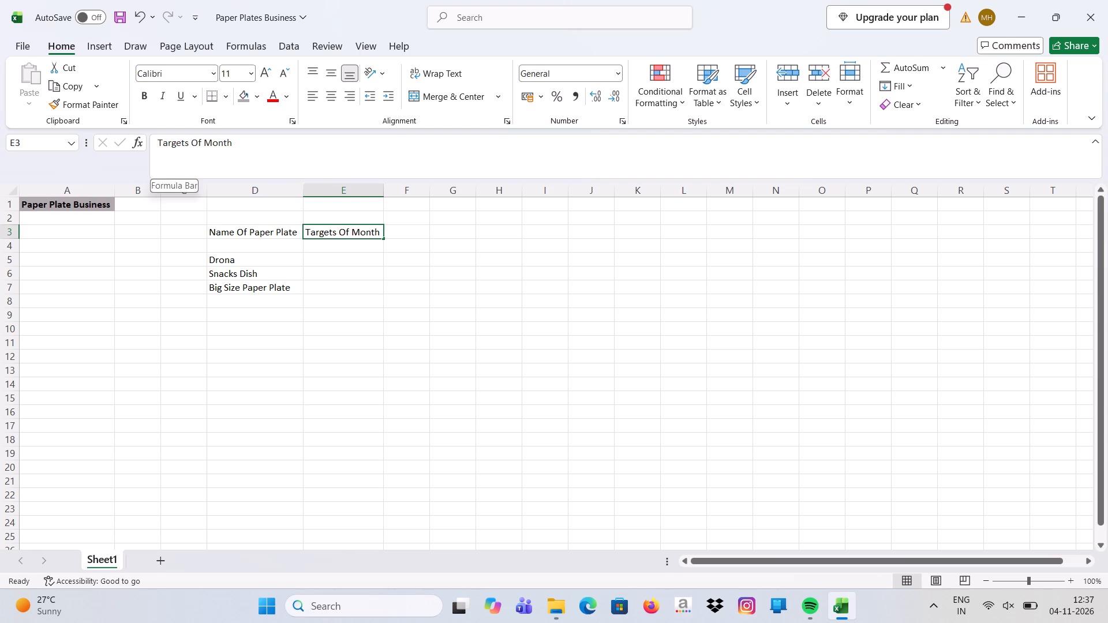
text(Selling)
key(space)
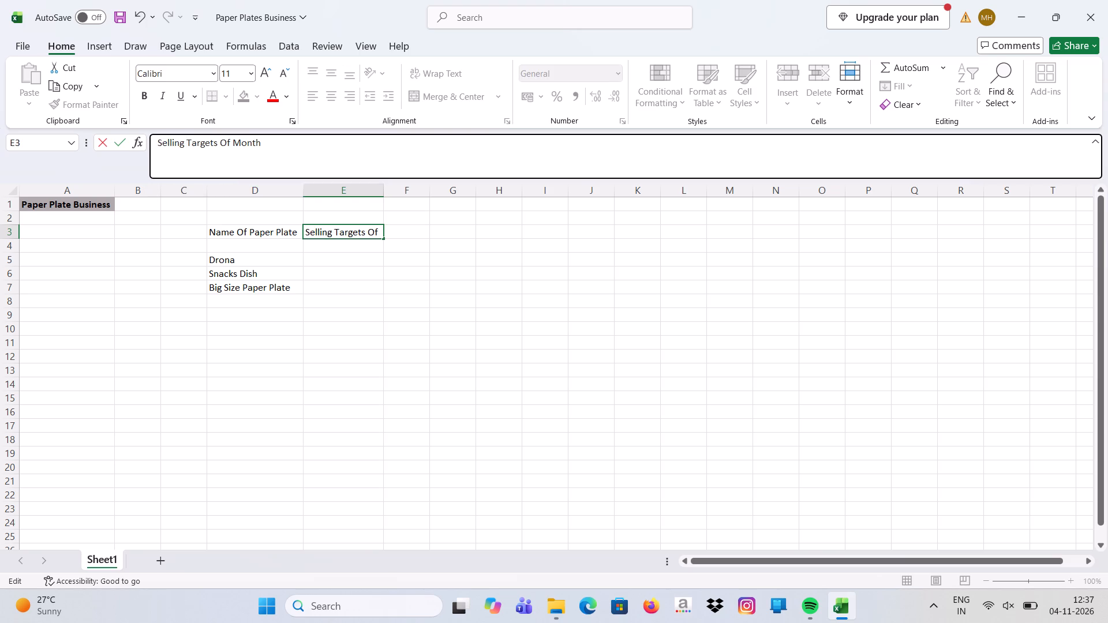
click(350, 256)
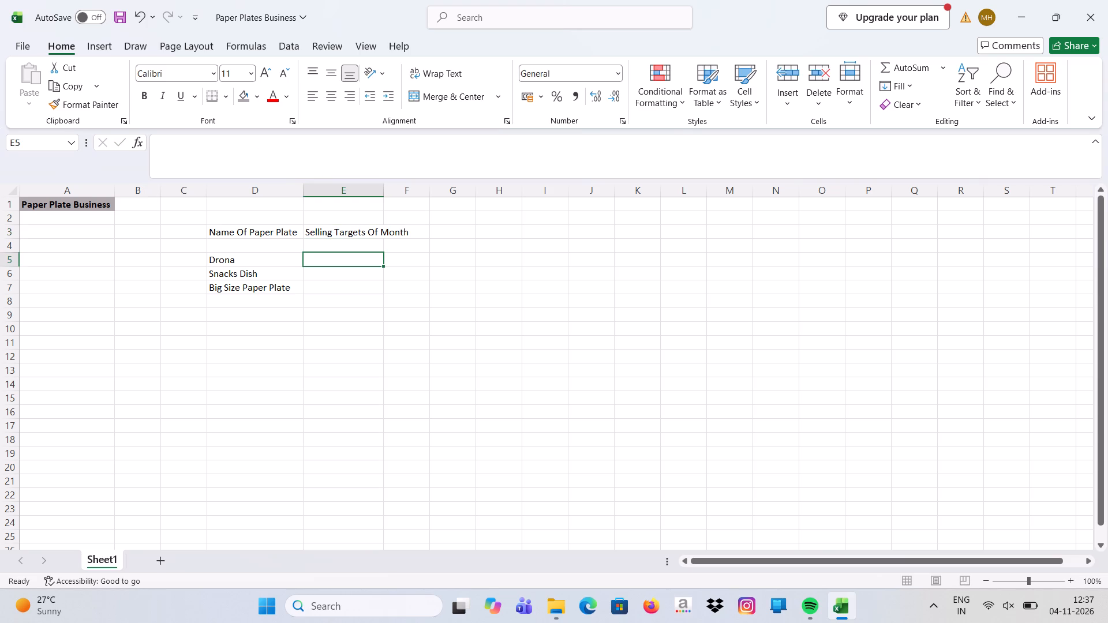
double_click(385, 193)
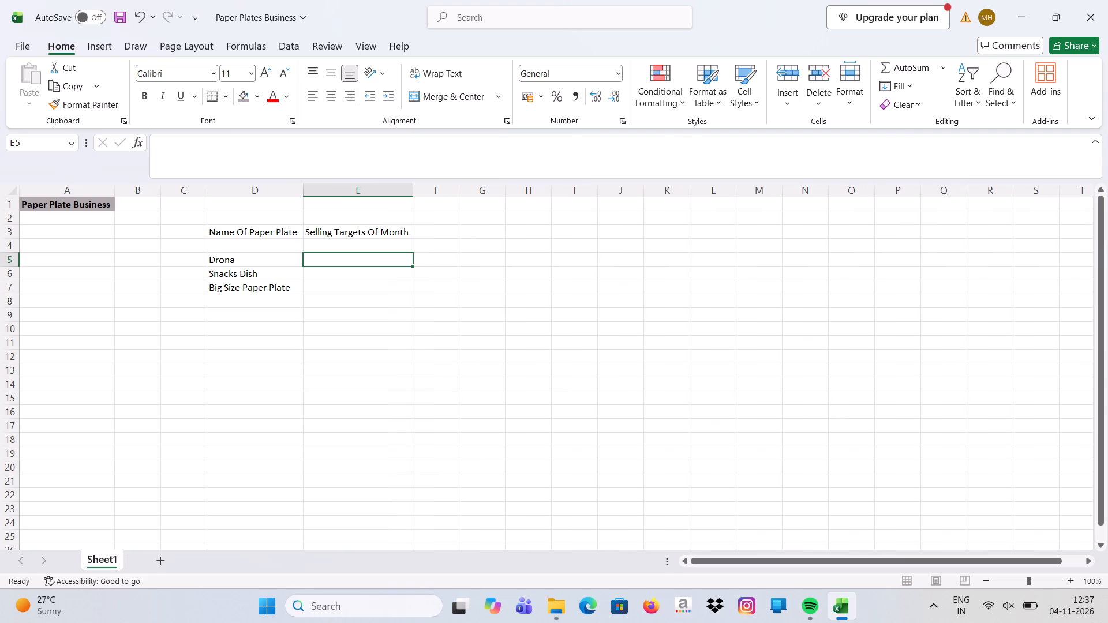
Enter 70000 in cell E5 as Drona's monthly selling target.
click(354, 261)
key(1)
text(0000)
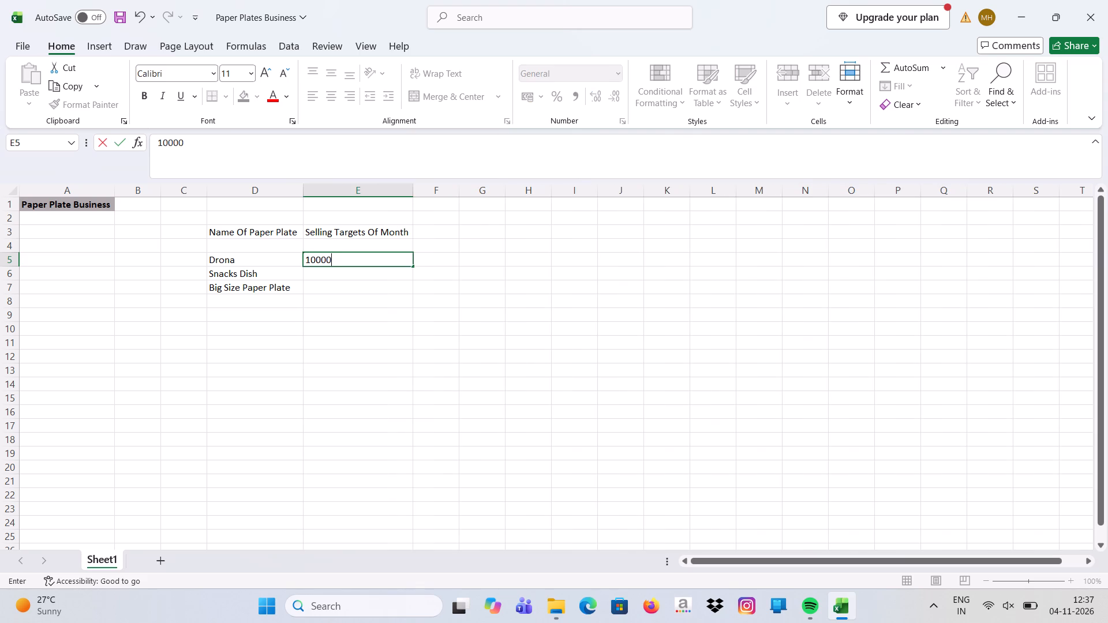
key(0)
key(BackSpace)
key(BackSpace)
key(BackSpace)
key(BackSpace)
key(BackSpace)
key(BackSpace)
text(70000)
key(Return)
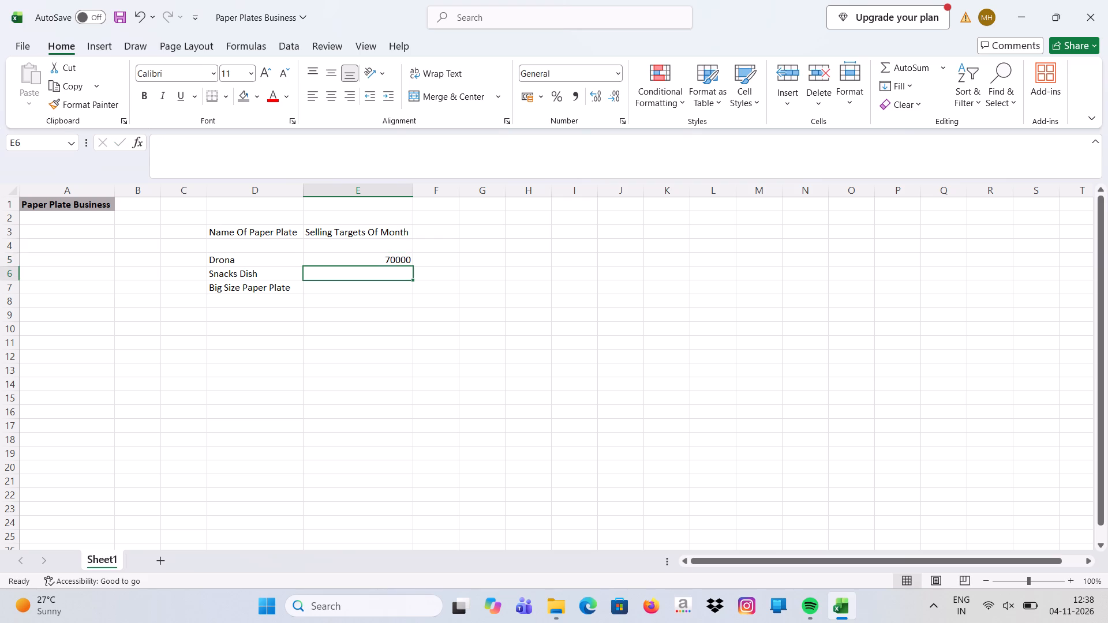
Enter 70000 as the selling target for Snacks Dish in E6 and Big Size Paper Plate in E7.
key(7)
text(0000)
key(Return)
text(70000)
key(Return)
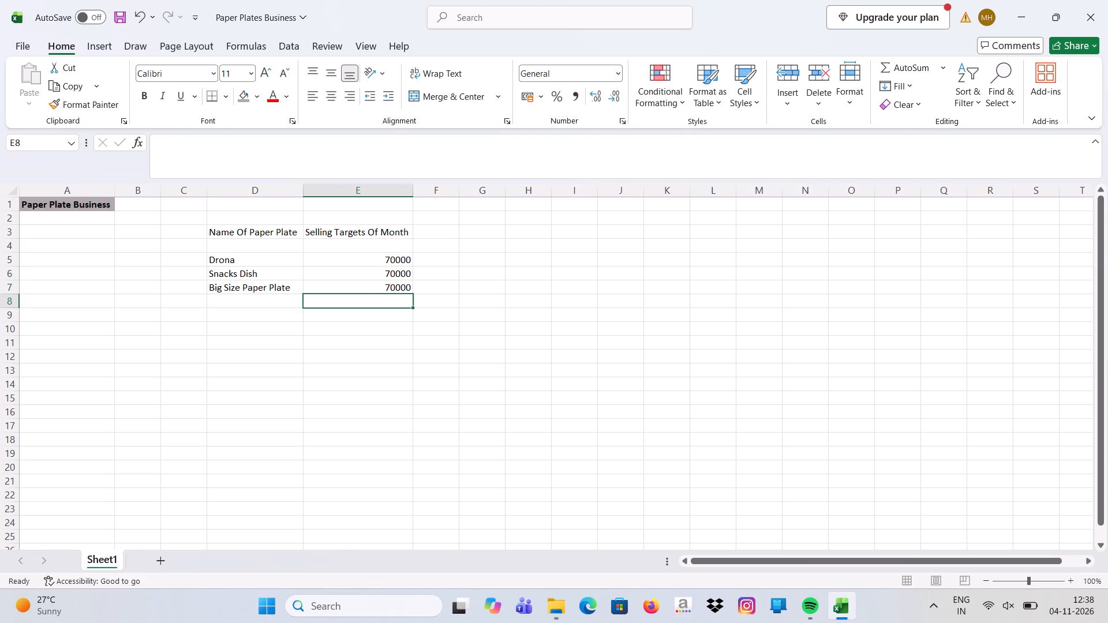
Add the heading Price Margin Expected Per piece in cell F3 and fit column F's width to it.
key(Up)
key(Up)
key(Up)
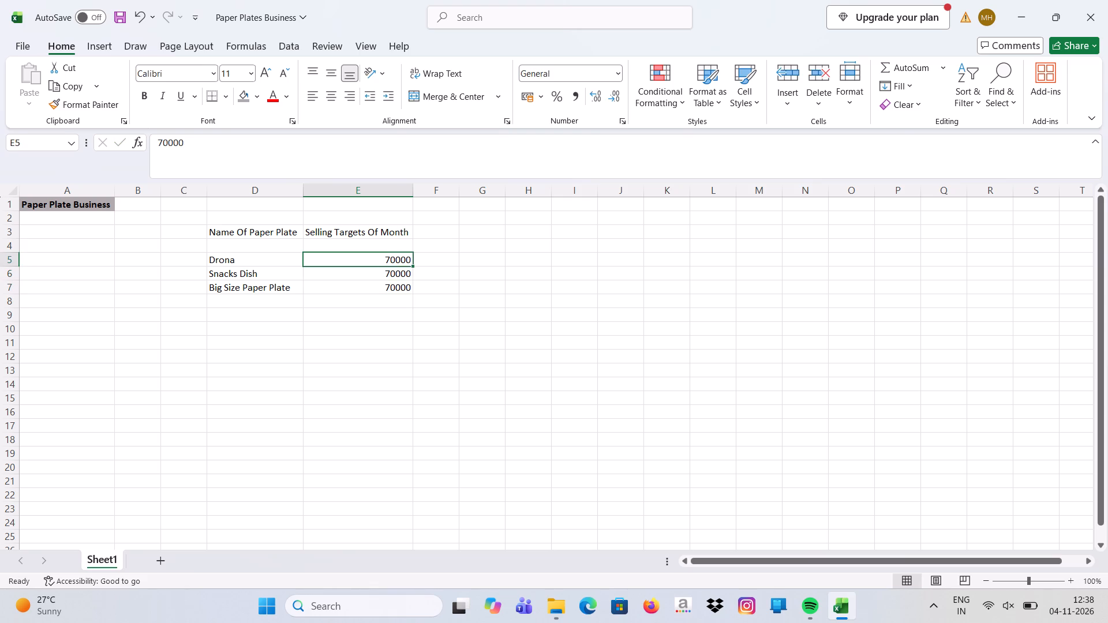
key(Right)
key(Up)
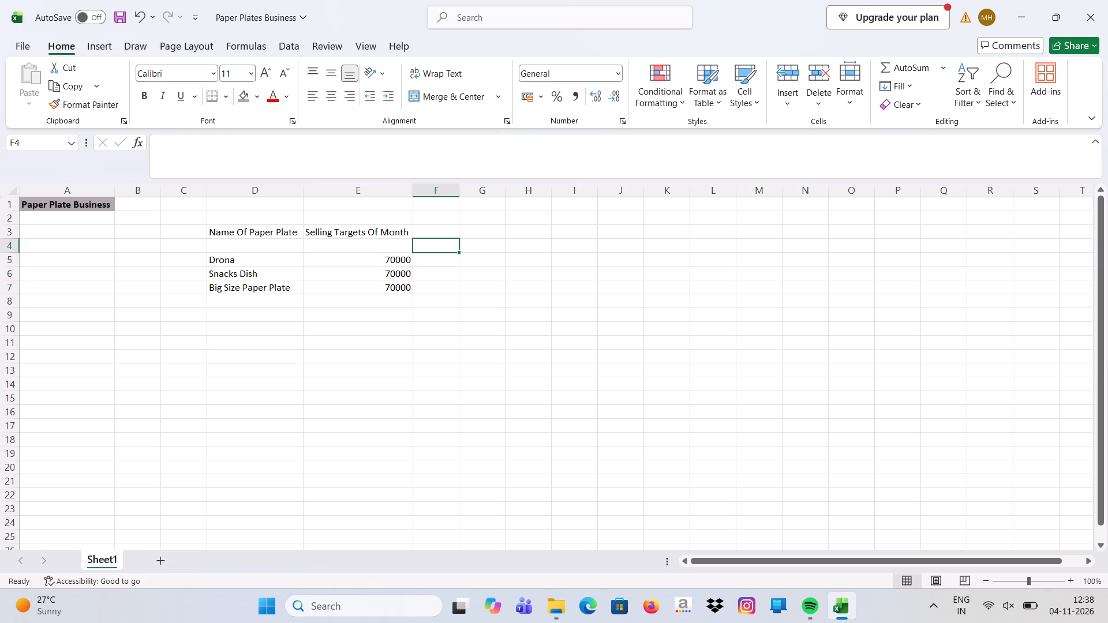
key(Up)
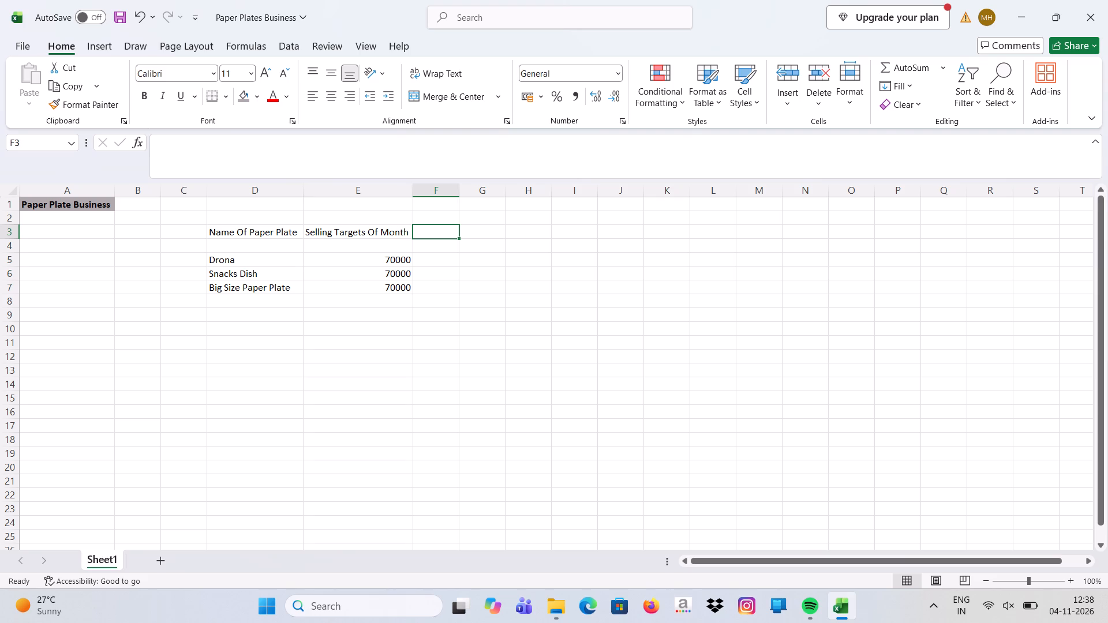
text(Price)
key(space)
text(Ma)
text(rgin)
key(space)
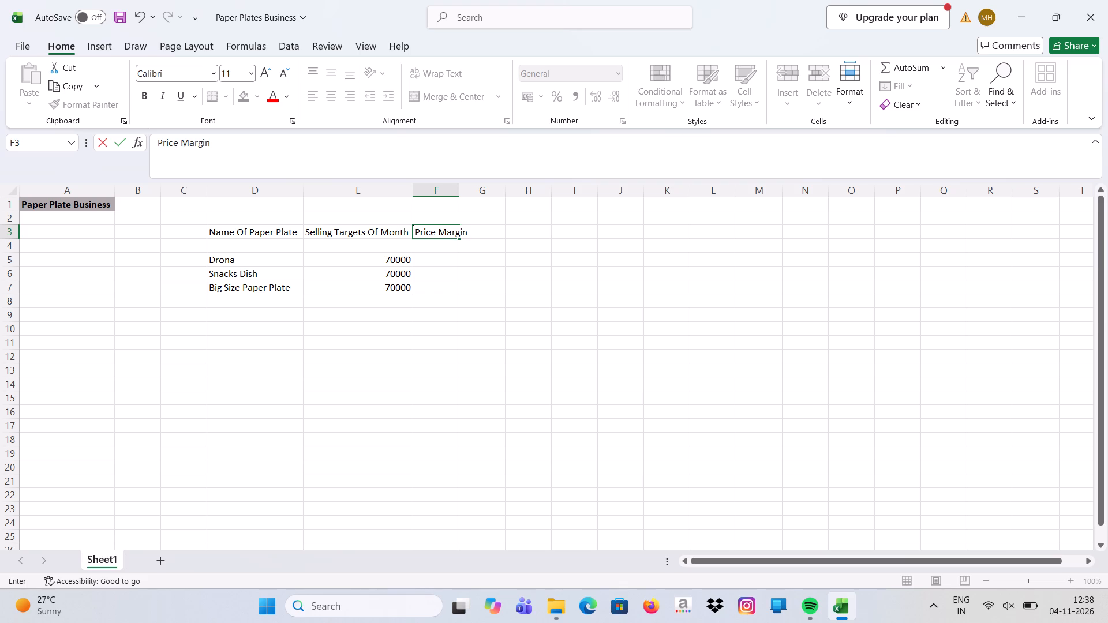
text(Exp)
text(ected)
key(space)
text(Per piece)
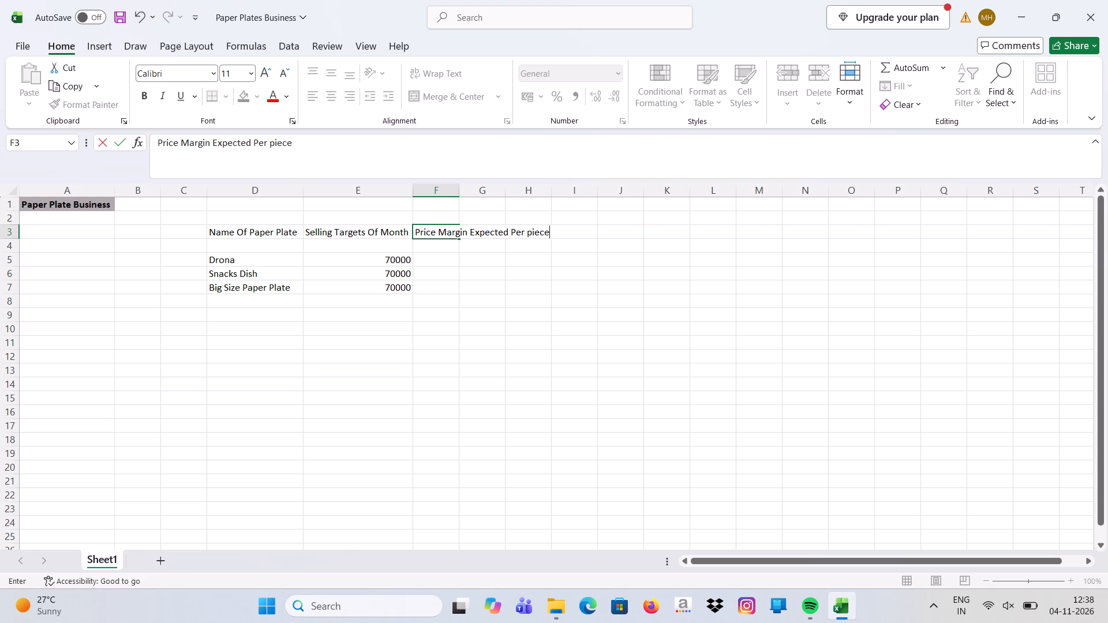
double_click(459, 194)
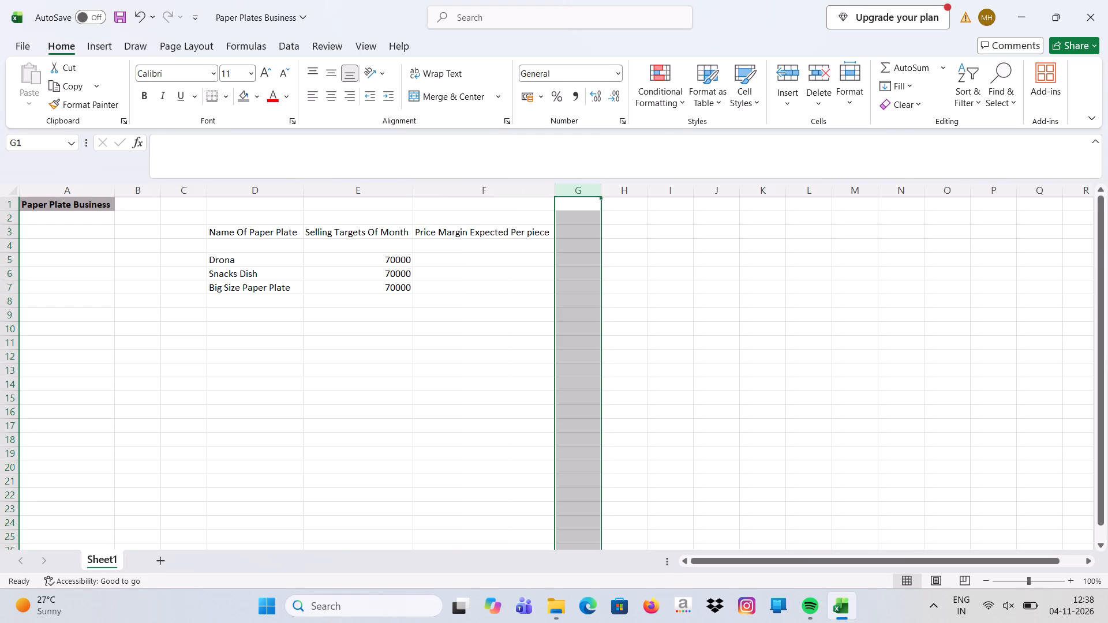
Enter .5 in cell F5 as Drona's expected price margin per piece.
click(440, 262)
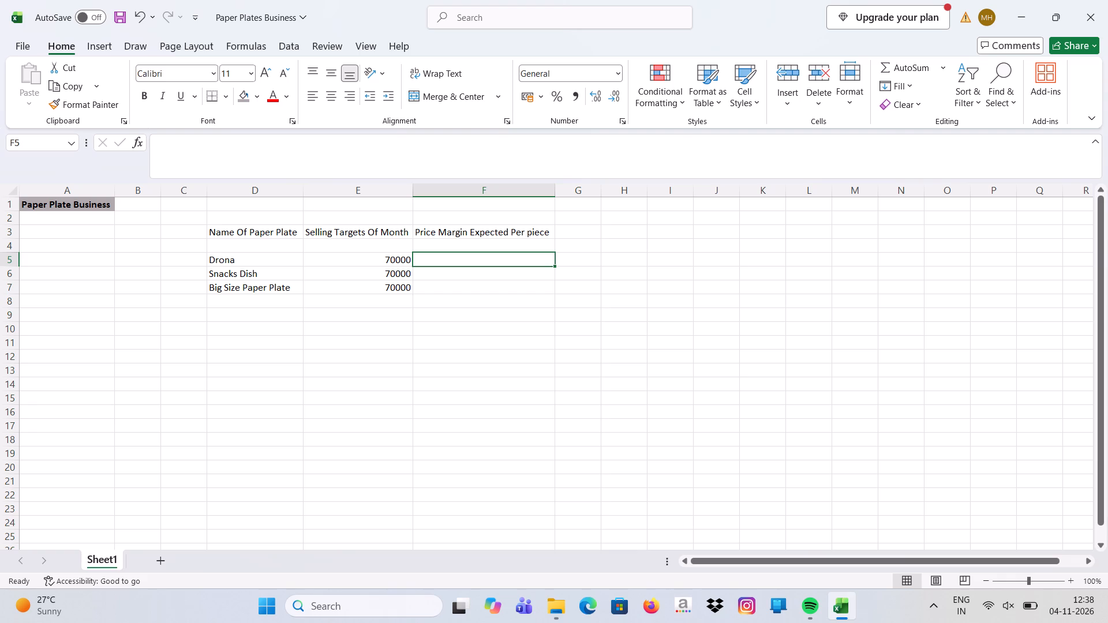
key(Insert)
key(period)
key(5)
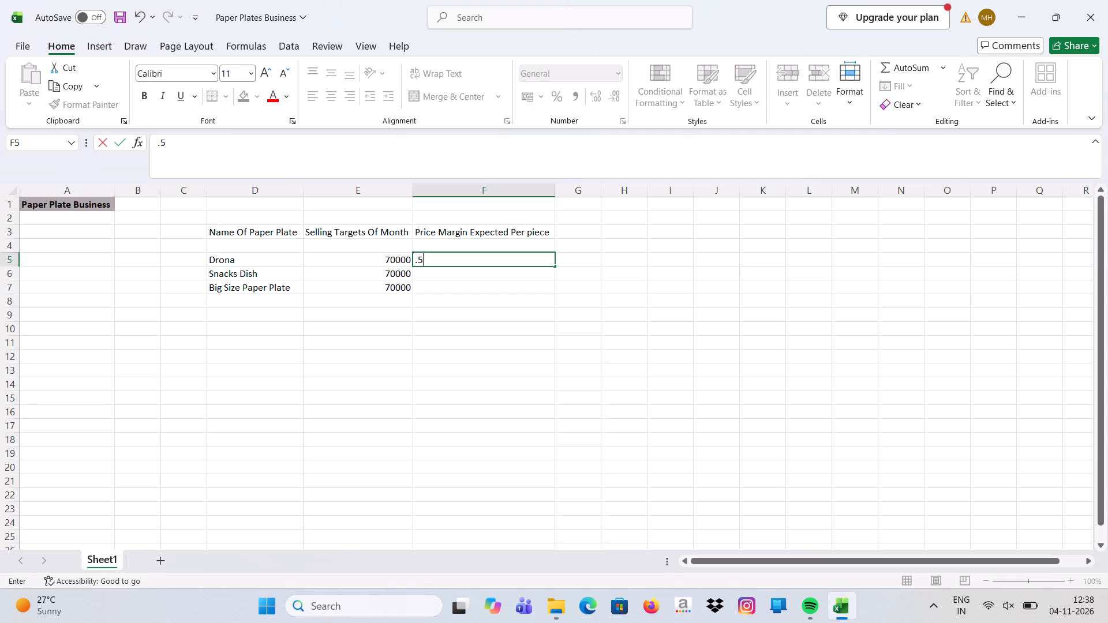
key(Return)
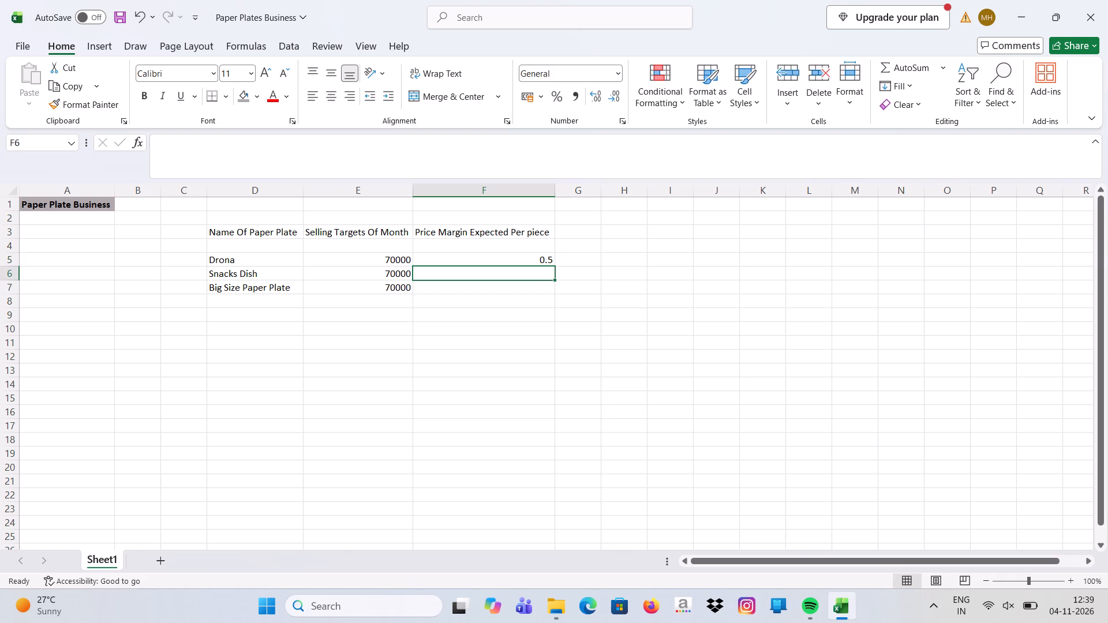
Copy Drona's price margin down to cells F6 and F7, and re-enter .5 in F5.
key(Up)
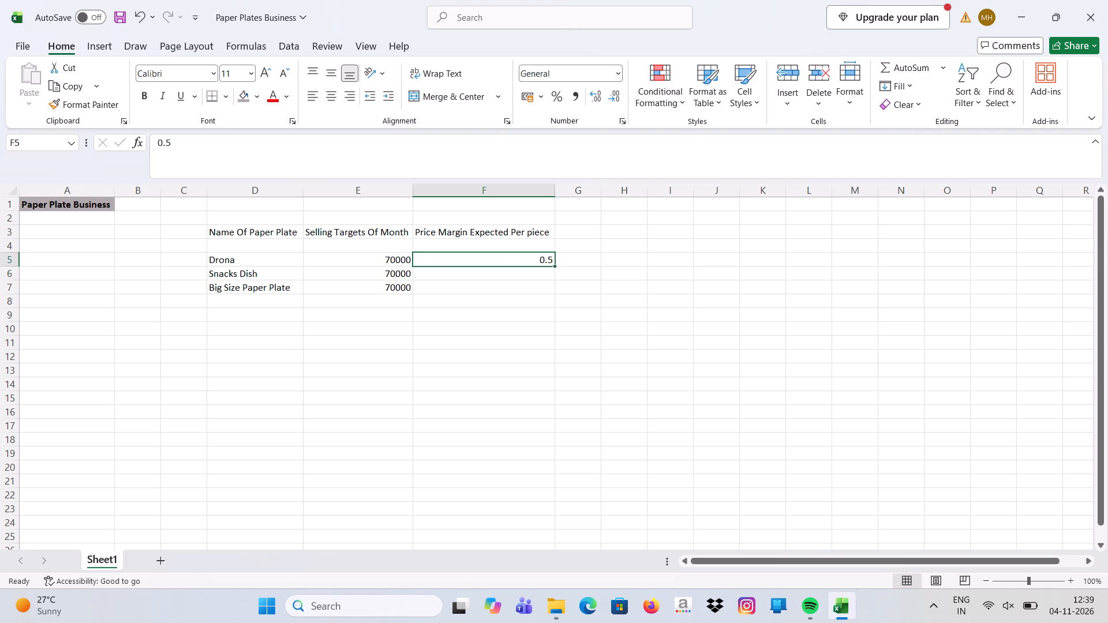
key(ctrl+c)
key(shift+Down)
key(shift+Down)
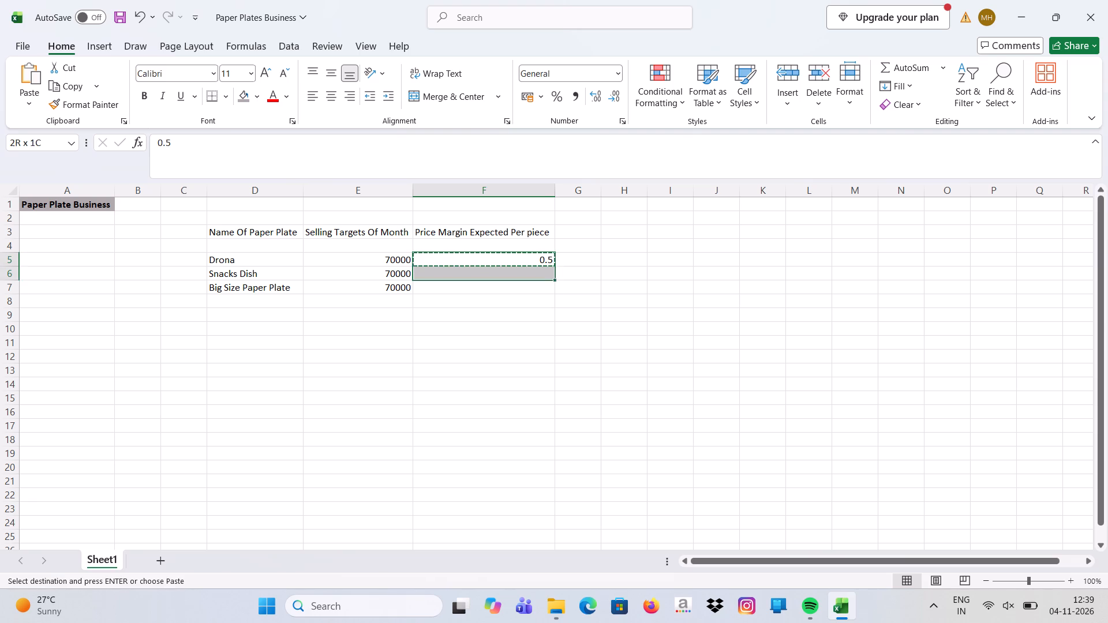
key(Return)
key(period)
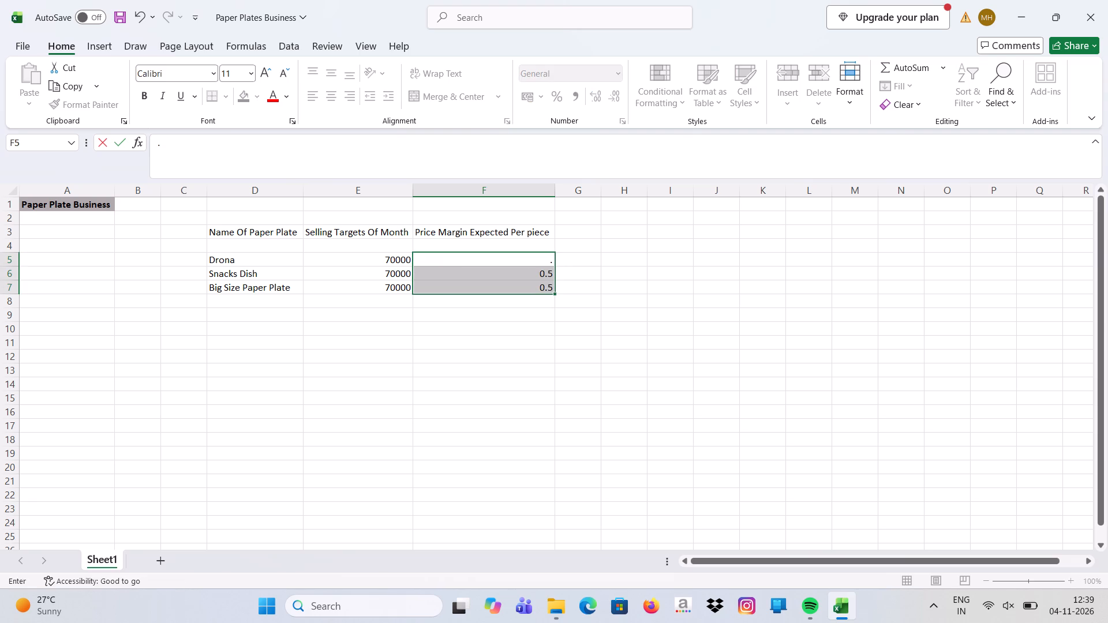
key(5)
key(Return)
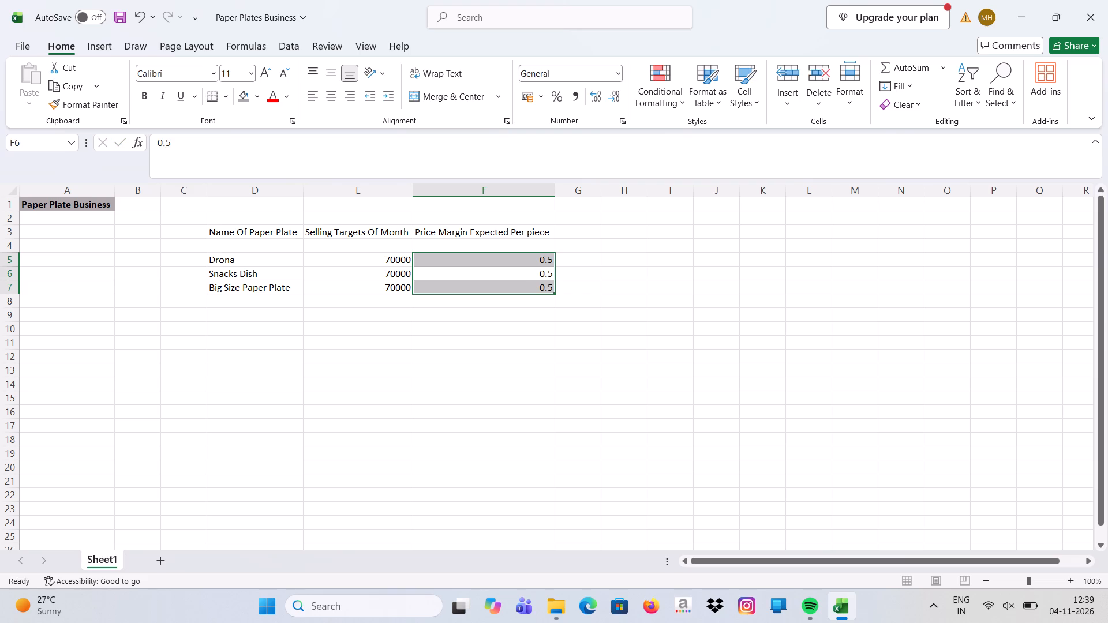
Add the heading Total Amount Made in cell G3 and fit column G's width to it.
click(609, 252)
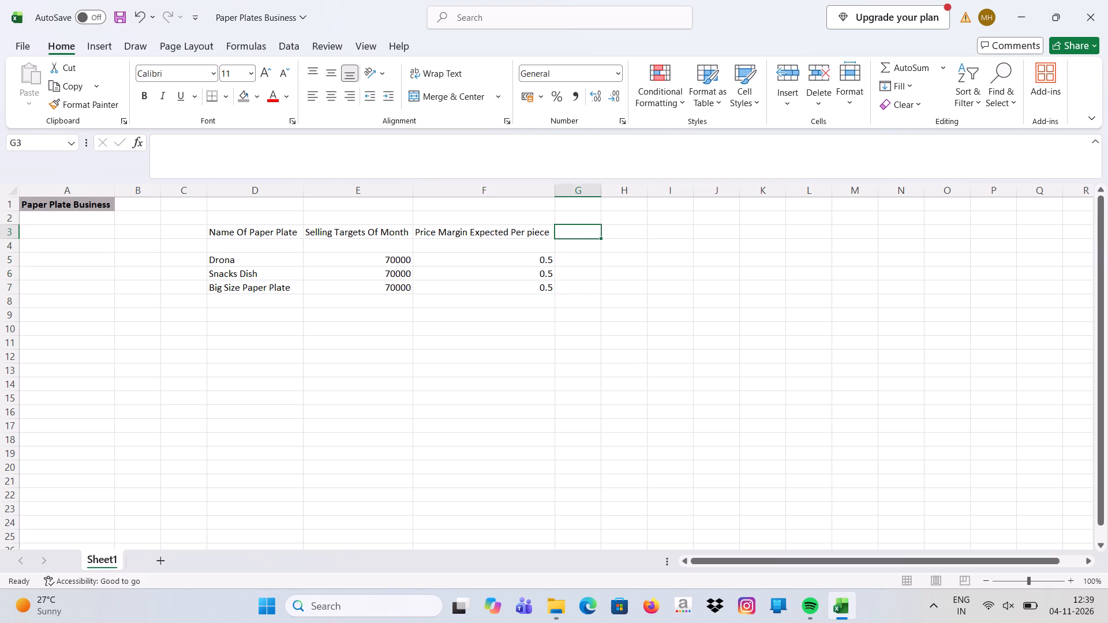
click(570, 228)
text(Total)
key(space)
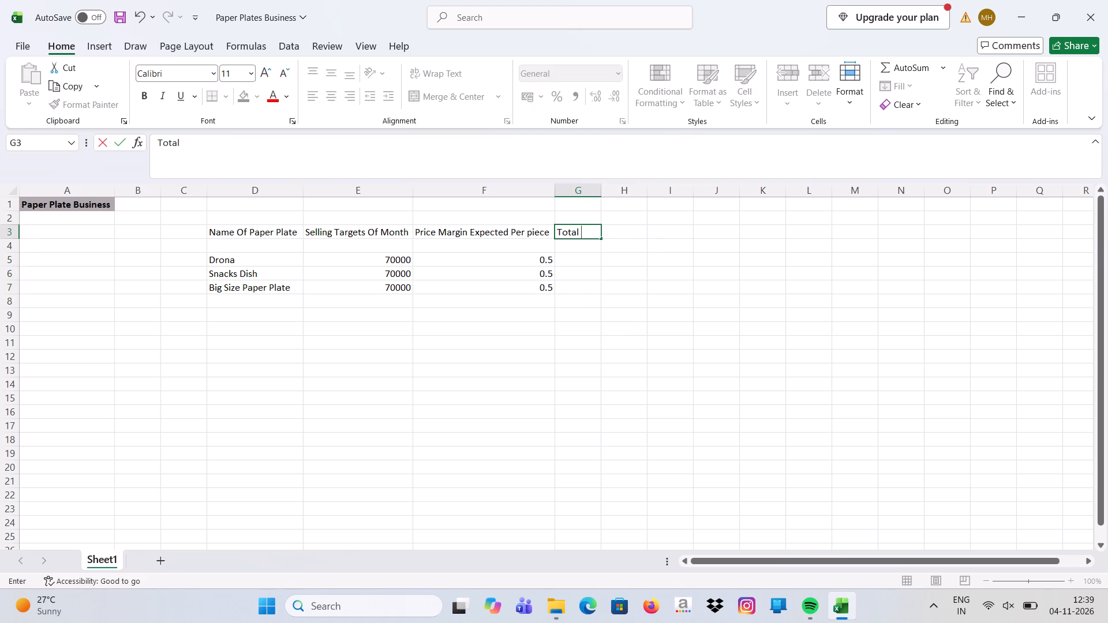
text(Am)
text(ount)
key(space)
text(Be)
key(BackSpace)
key(BackSpace)
key(BackSpace)
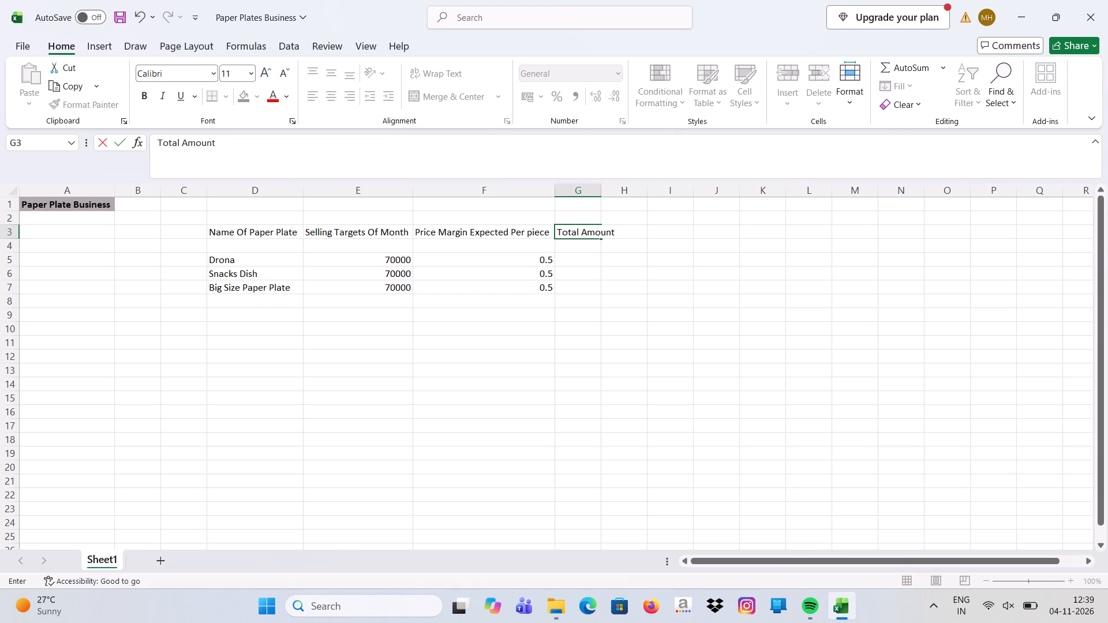
key(space)
text(Made)
double_click(601, 193)
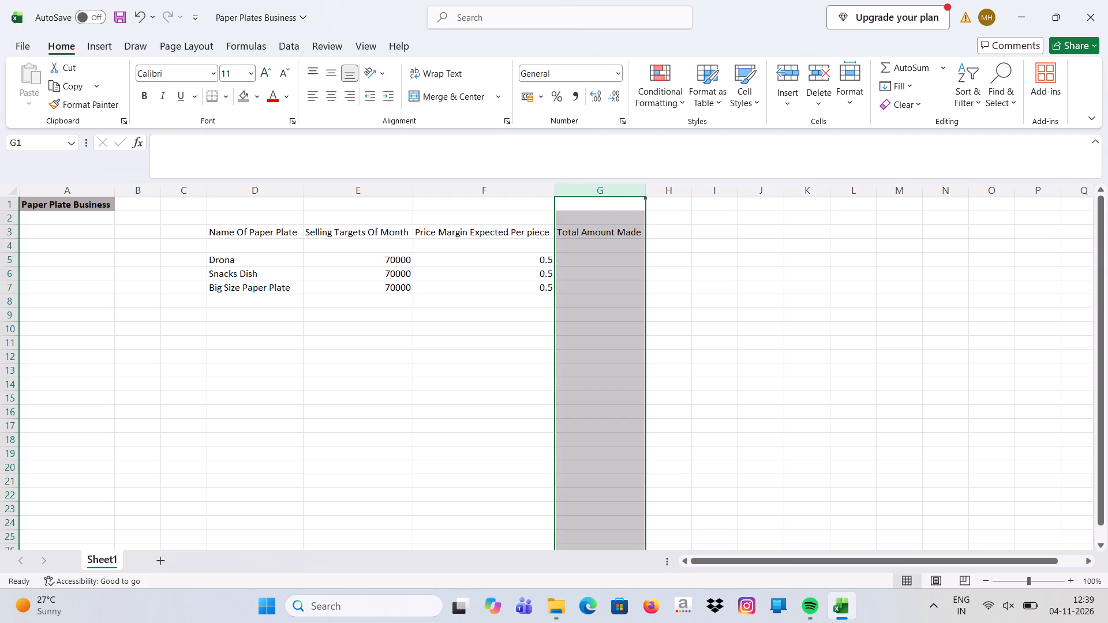
Change Drona's expected price margin per piece in cell F5 to 0.4.
click(547, 256)
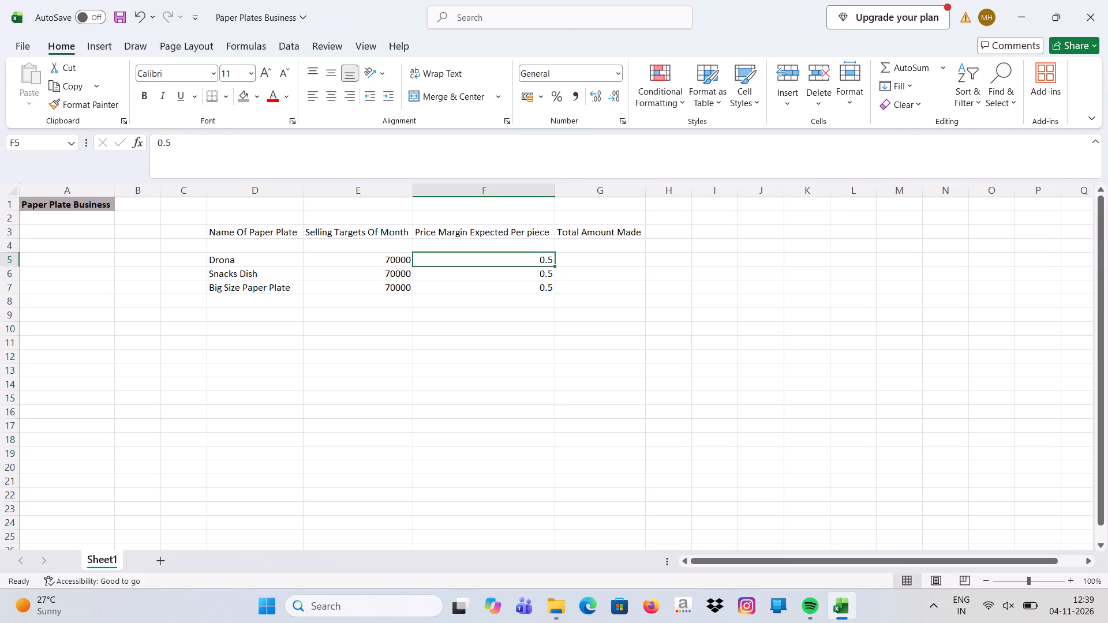
key(shift+Down)
key(shift+Down)
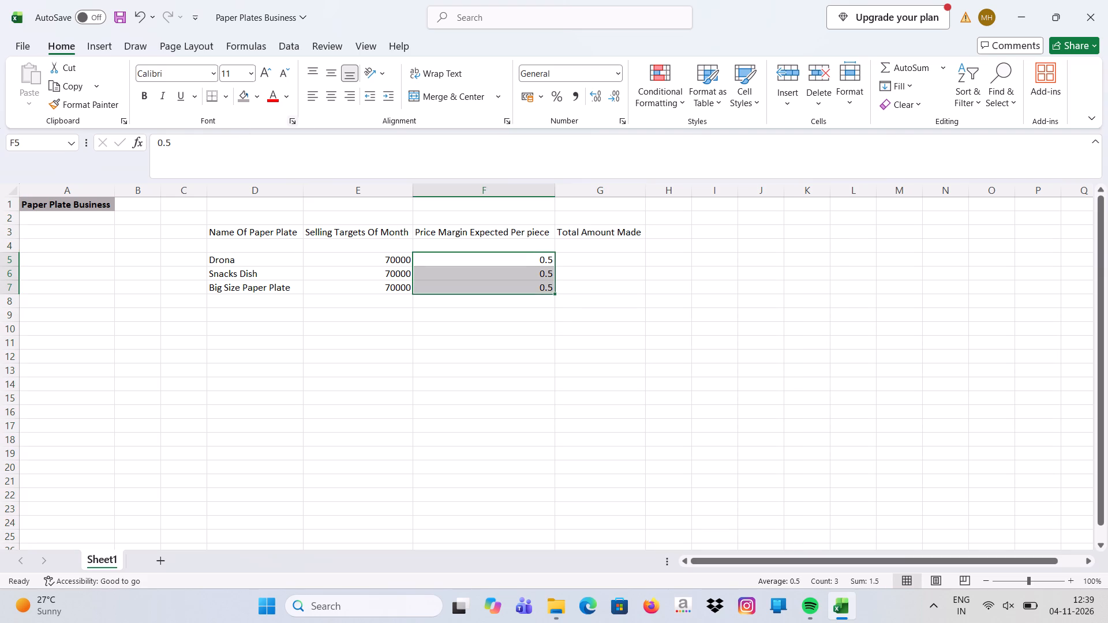
click(208, 148)
key(BackSpace)
key(4)
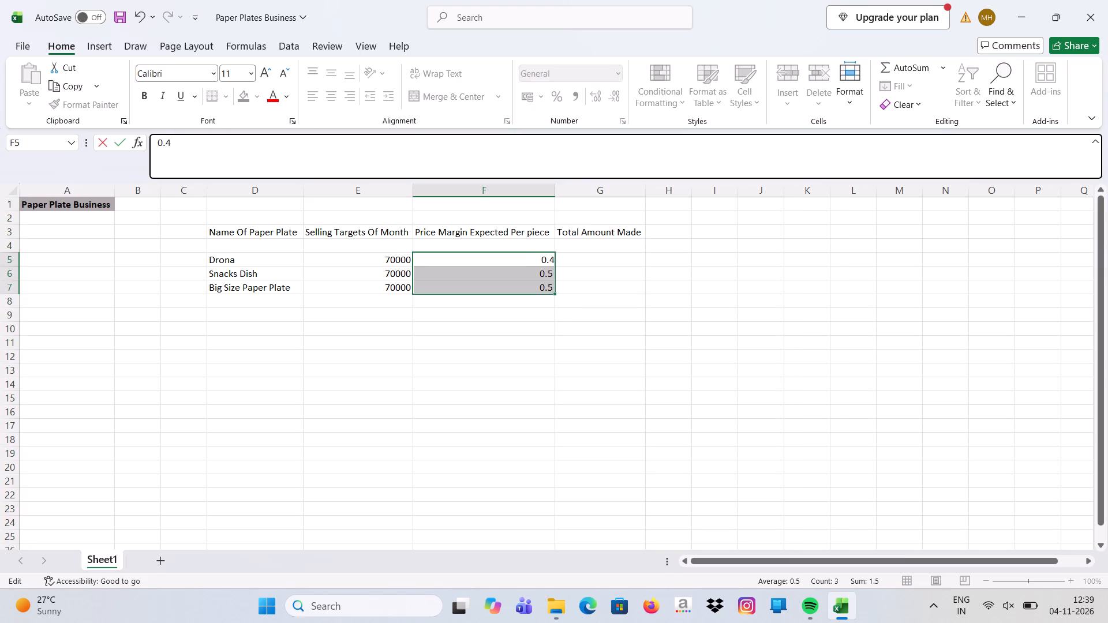
key(Return)
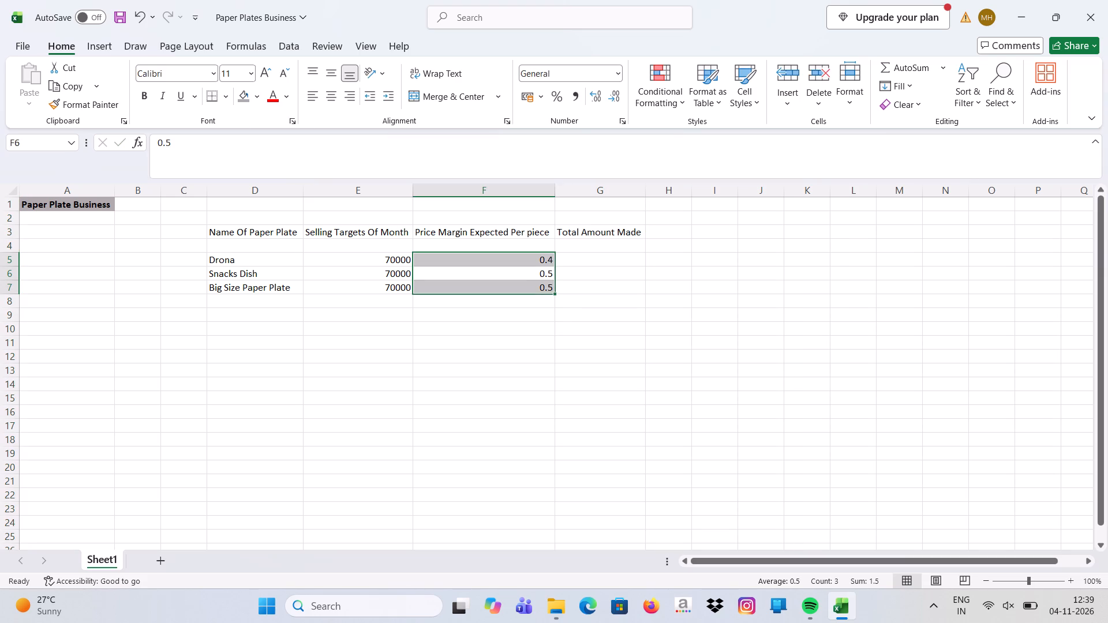
Copy Drona's price margin from F5 over the margins of Snacks Dish and Big Size Paper Plate in F6 and F7.
key(Down)
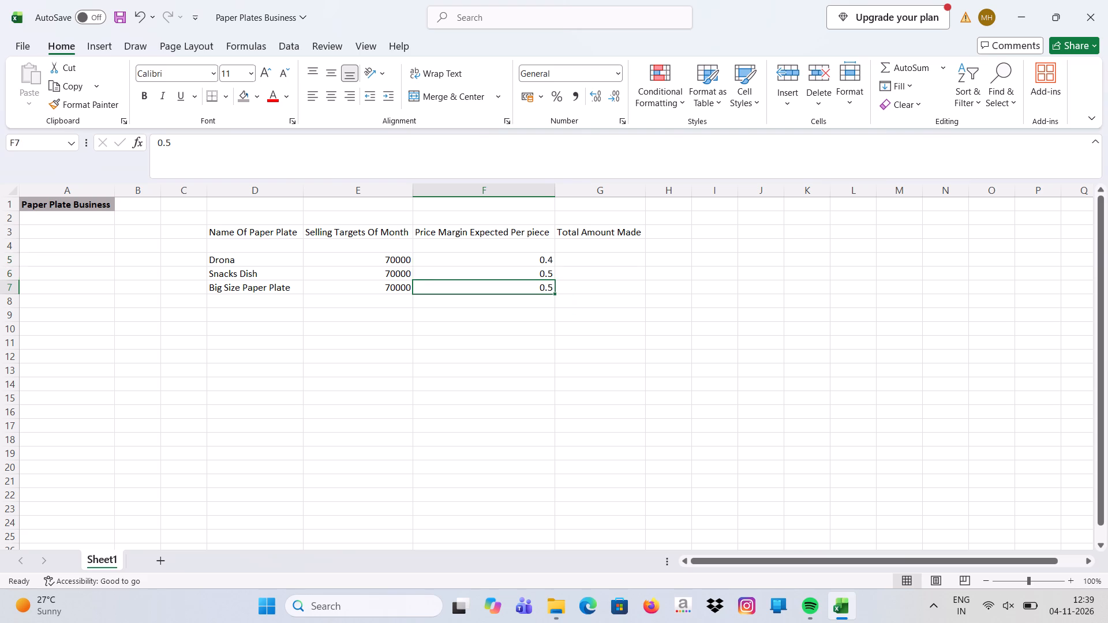
key(Up)
key(Up)
key(ctrl+c)
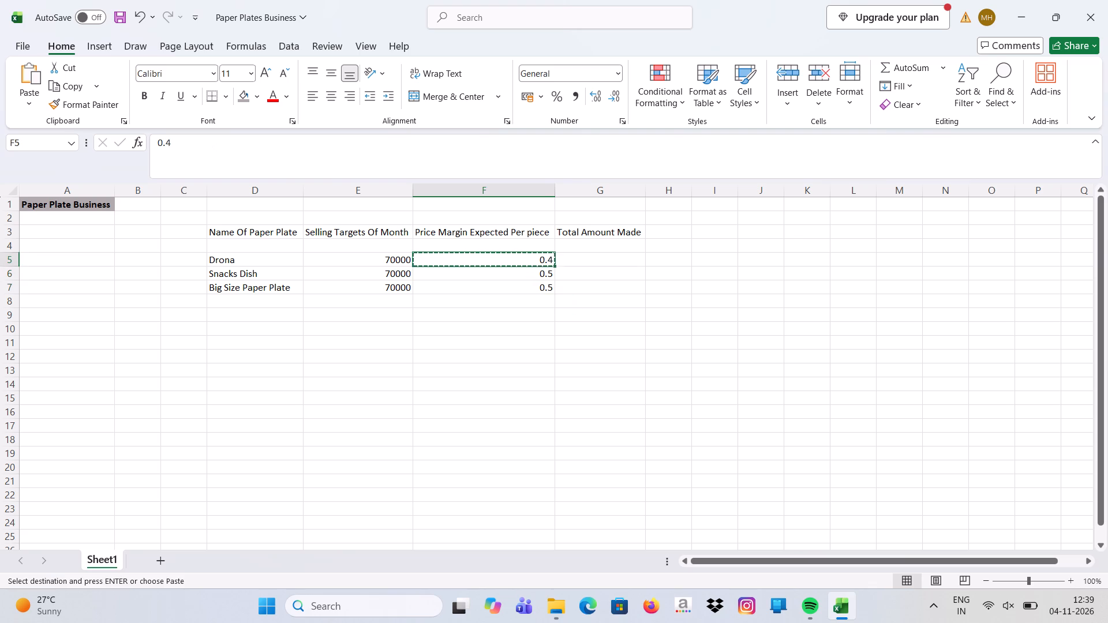
key(shift+Down)
key(shift+Down)
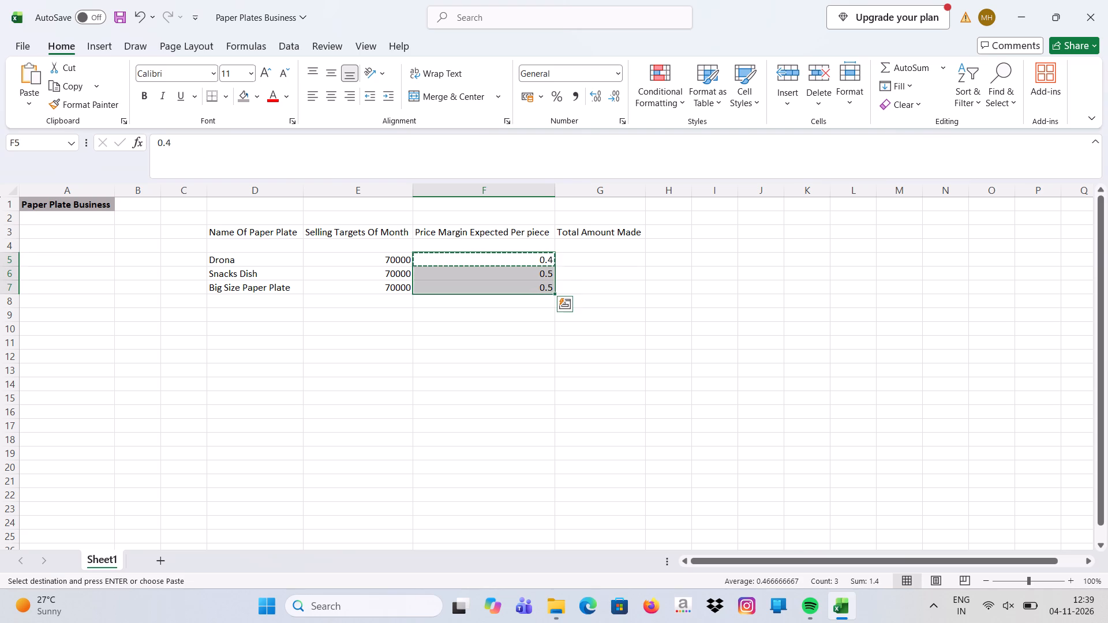
key(Return)
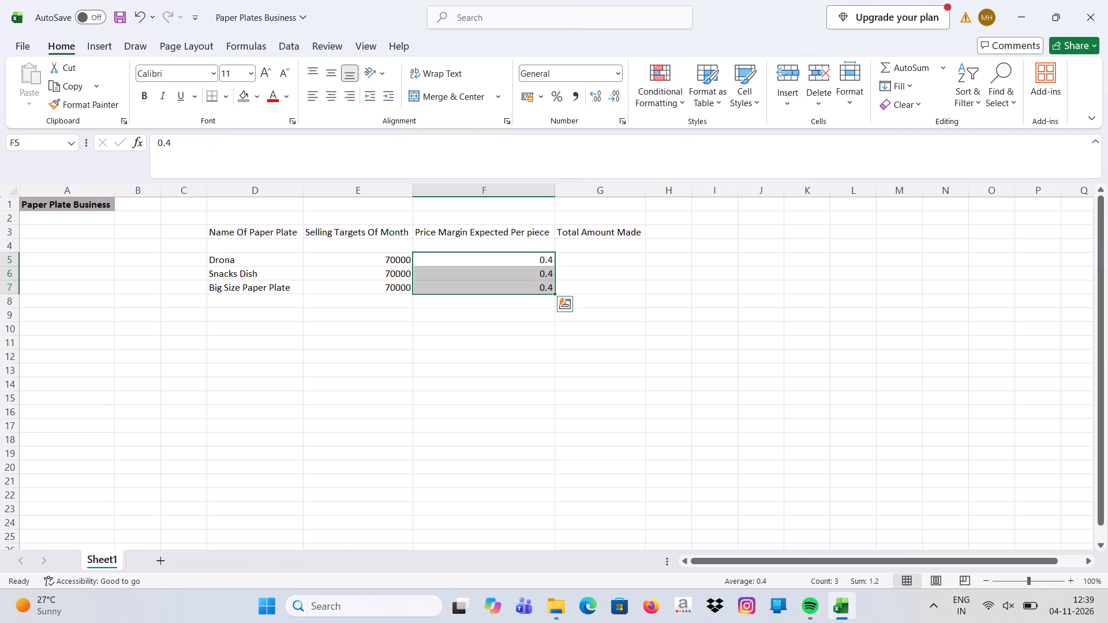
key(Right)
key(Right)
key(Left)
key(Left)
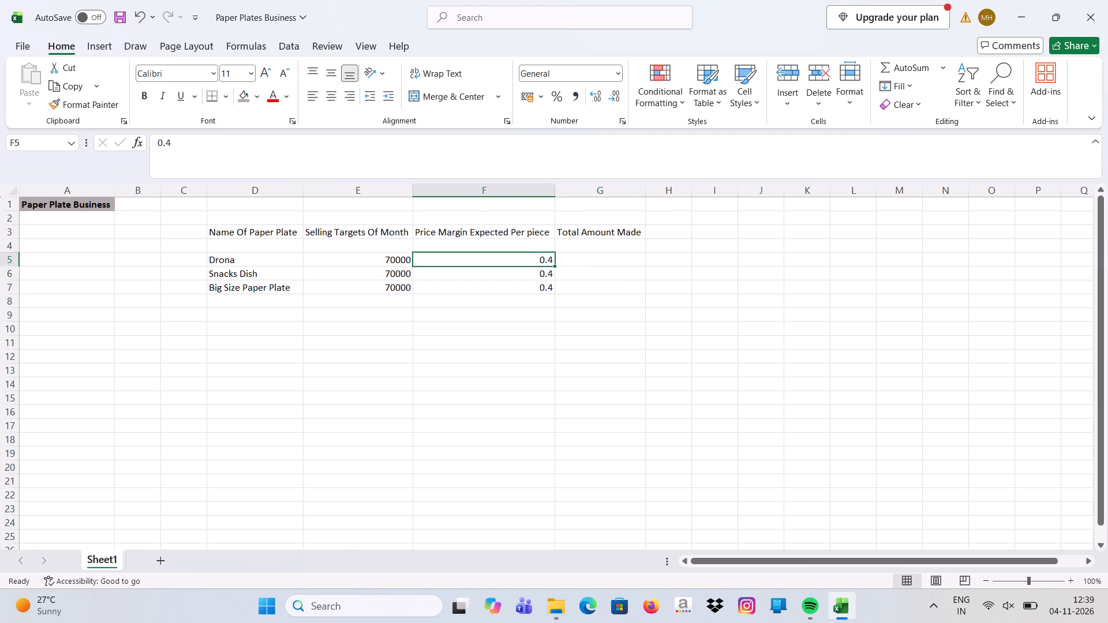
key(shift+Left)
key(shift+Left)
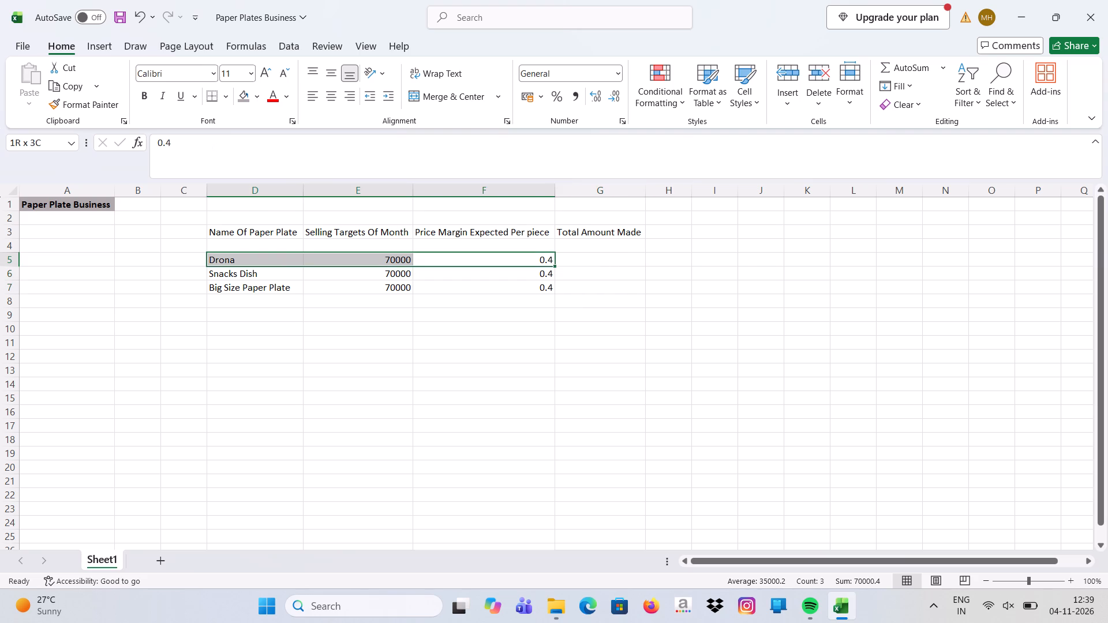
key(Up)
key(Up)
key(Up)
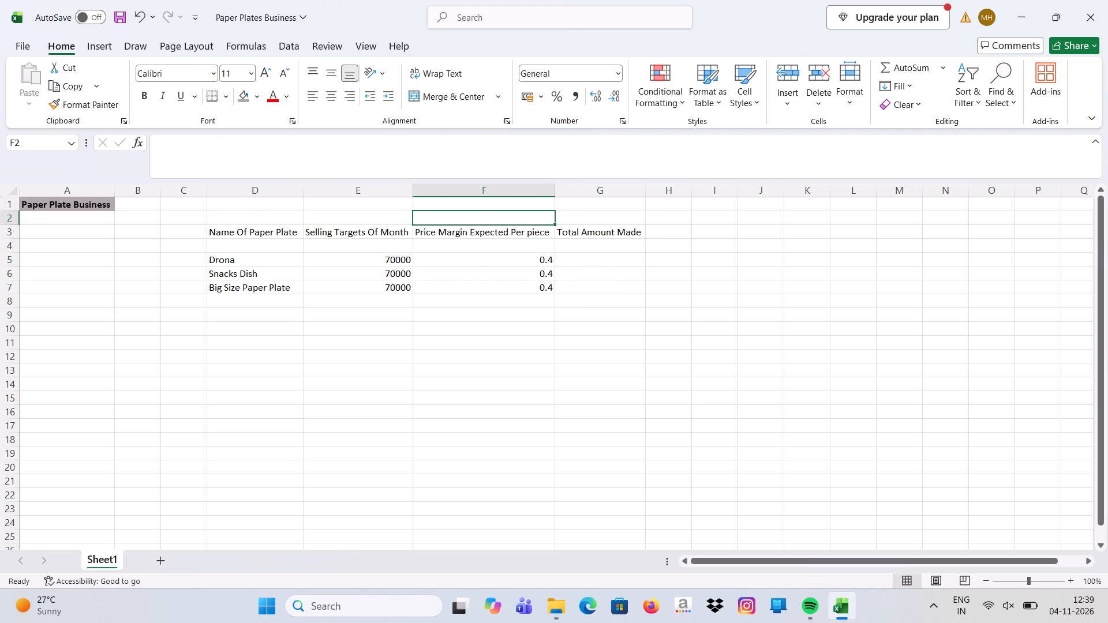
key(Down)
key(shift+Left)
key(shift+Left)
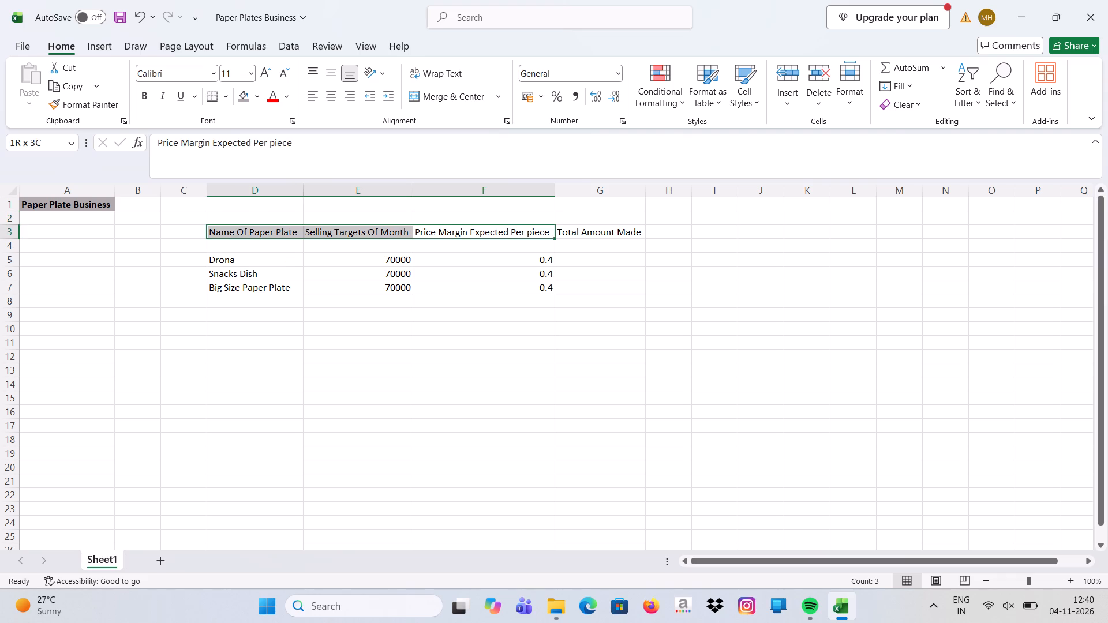
Make the whole table D3:G7, headings and product rows included, bold and centre-aligned horizontally.
key(Left)
key(Left)
key(Left)
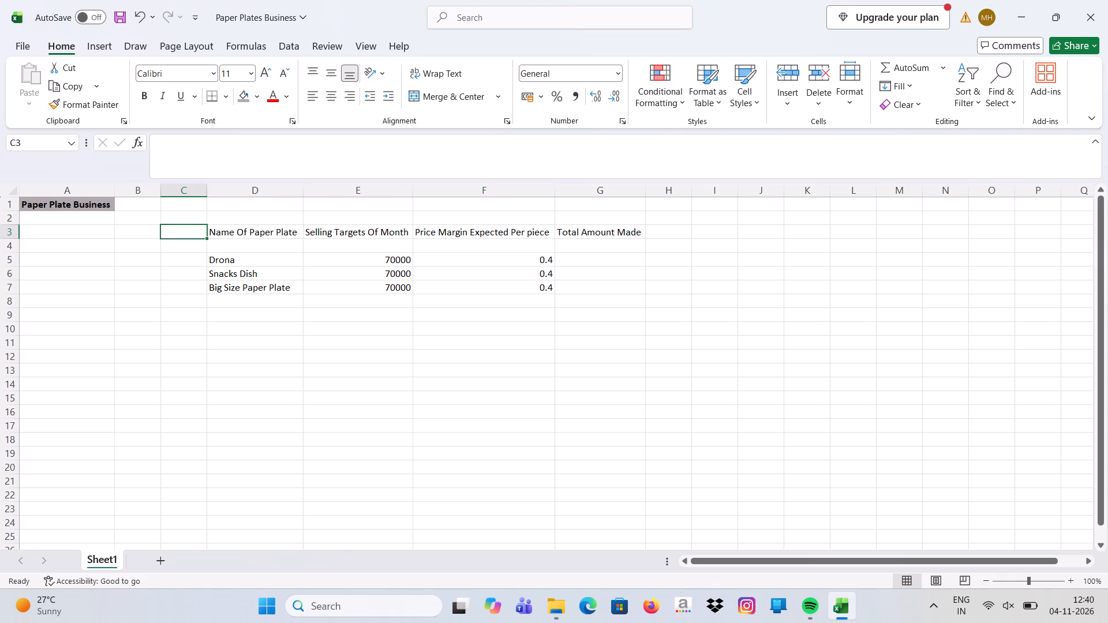
key(Right)
key(shift+Right)
key(shift+Right)
key(shift+Right)
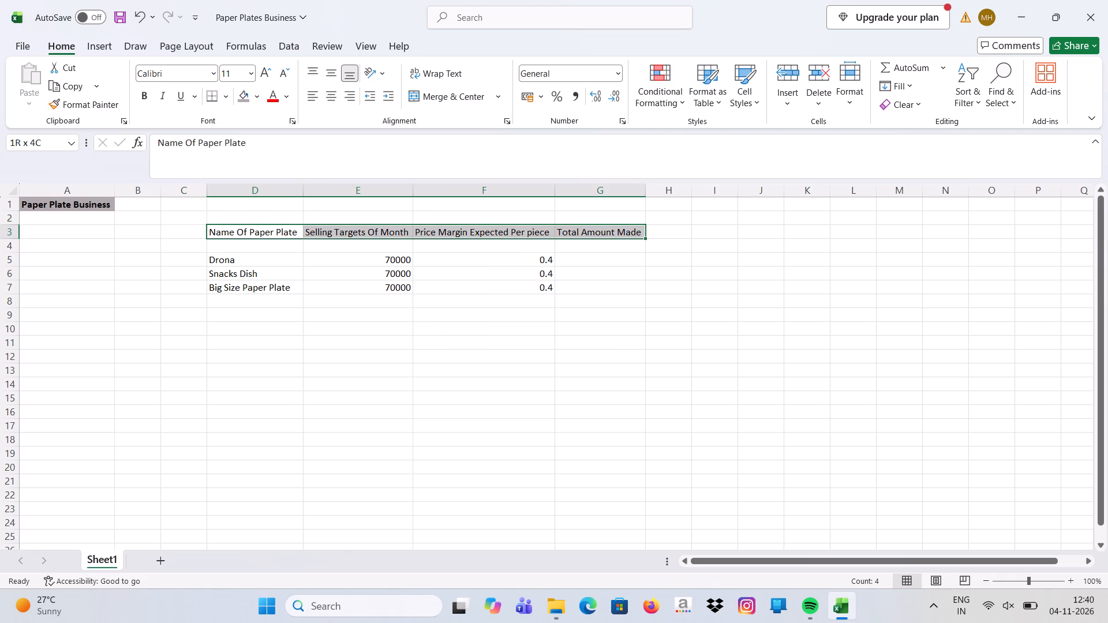
key(shift+Down)
key(shift+Down)
key(shift+Down)
key(shift+Down)
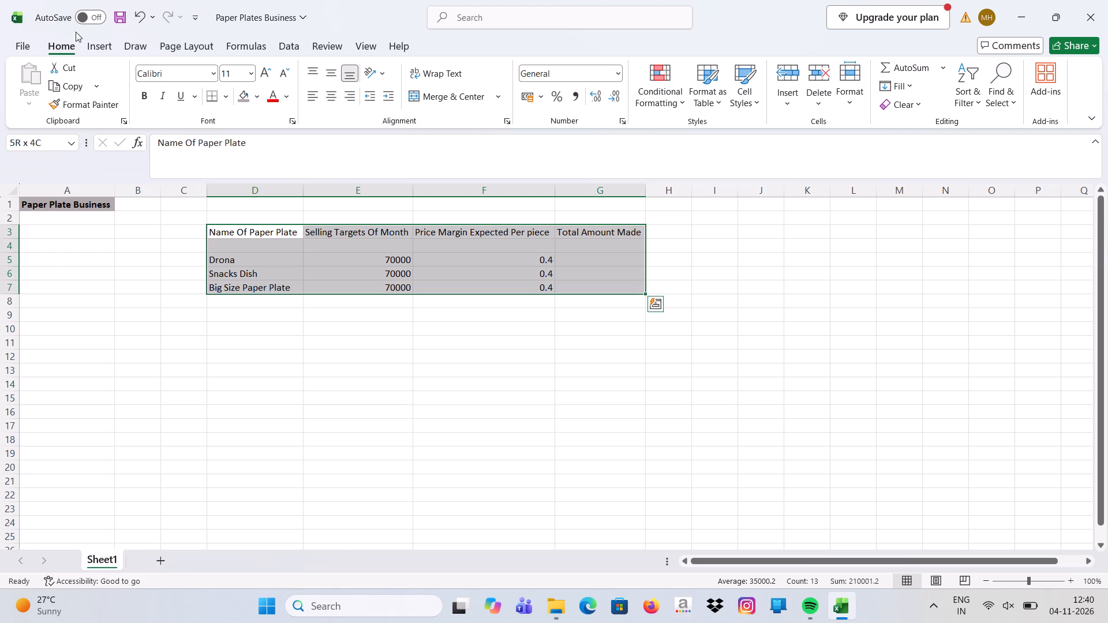
click(144, 98)
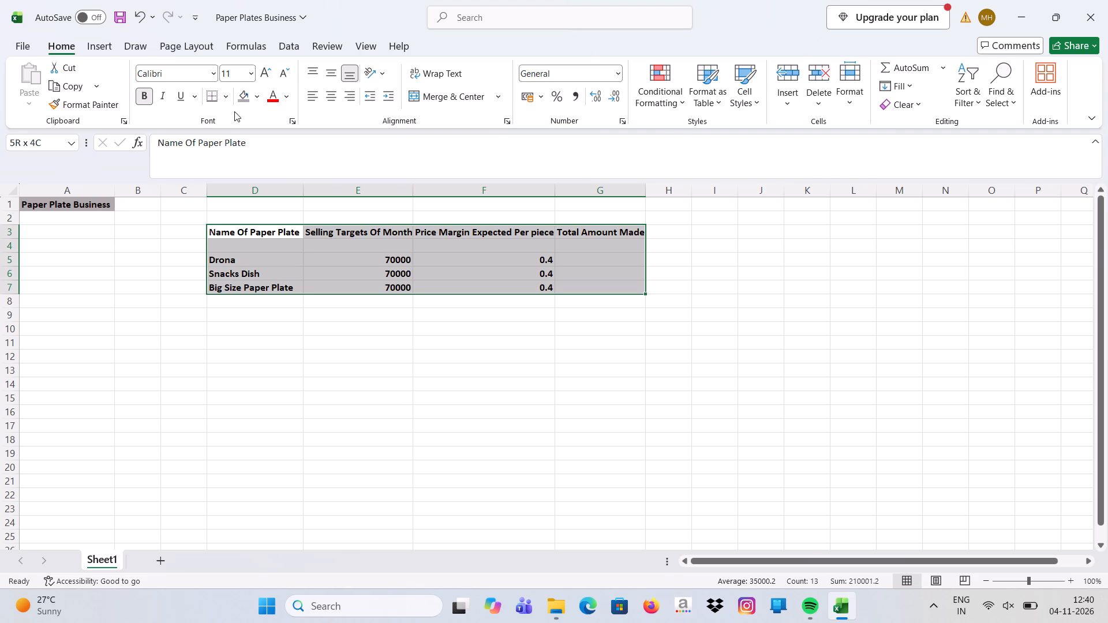
click(327, 97)
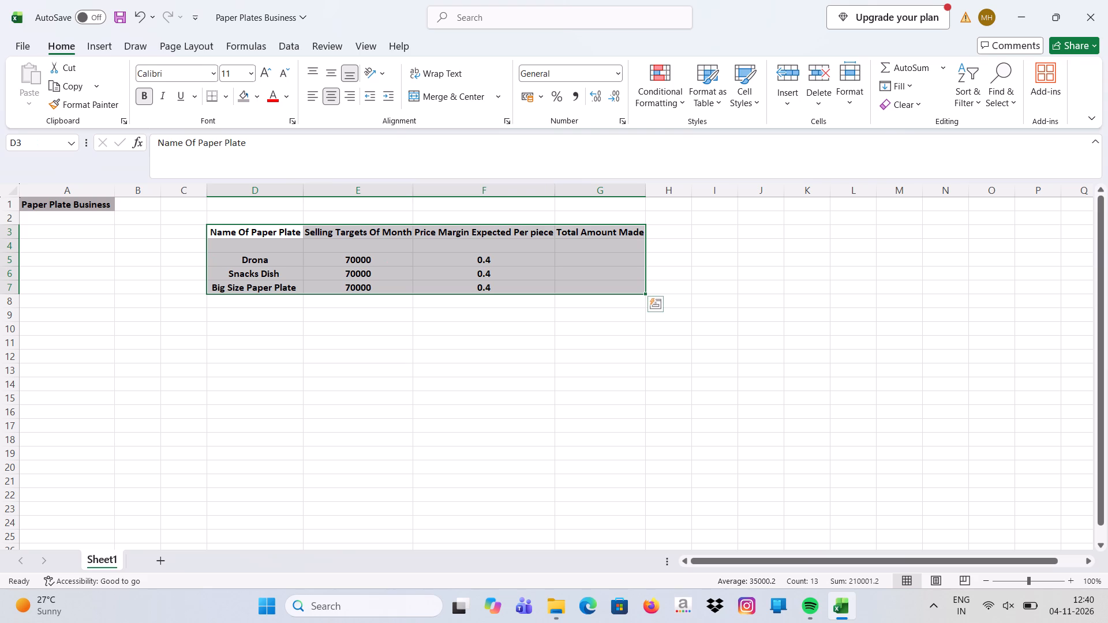
Enter the formula =E5*F5 in cell G5 for Drona's total amount, multiplying selling target by price margin.
click(580, 262)
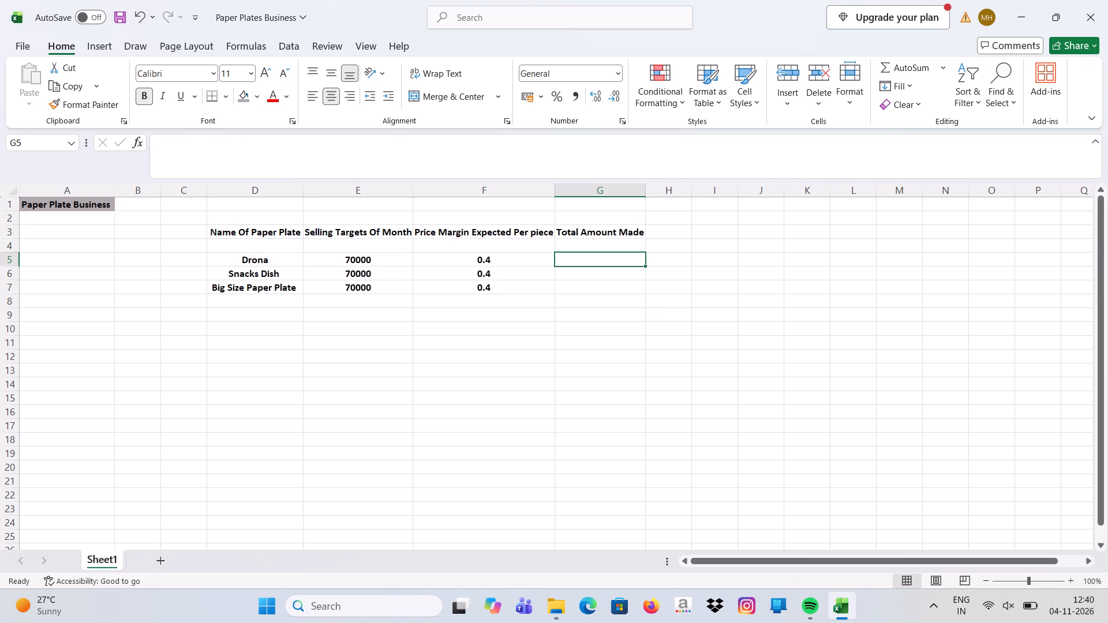
key(equal)
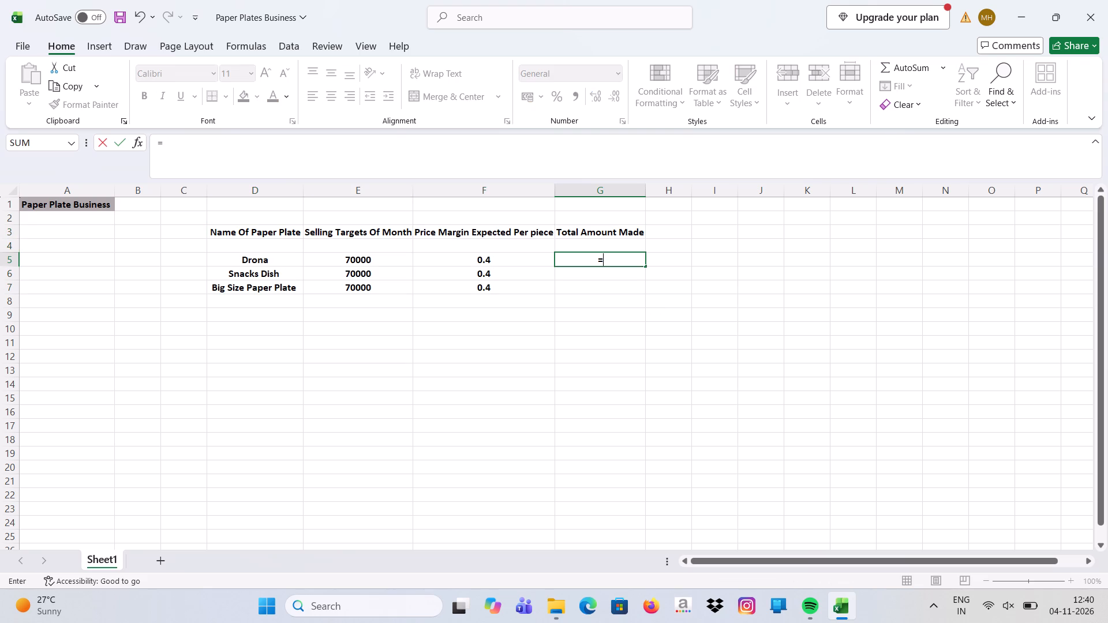
key(Left)
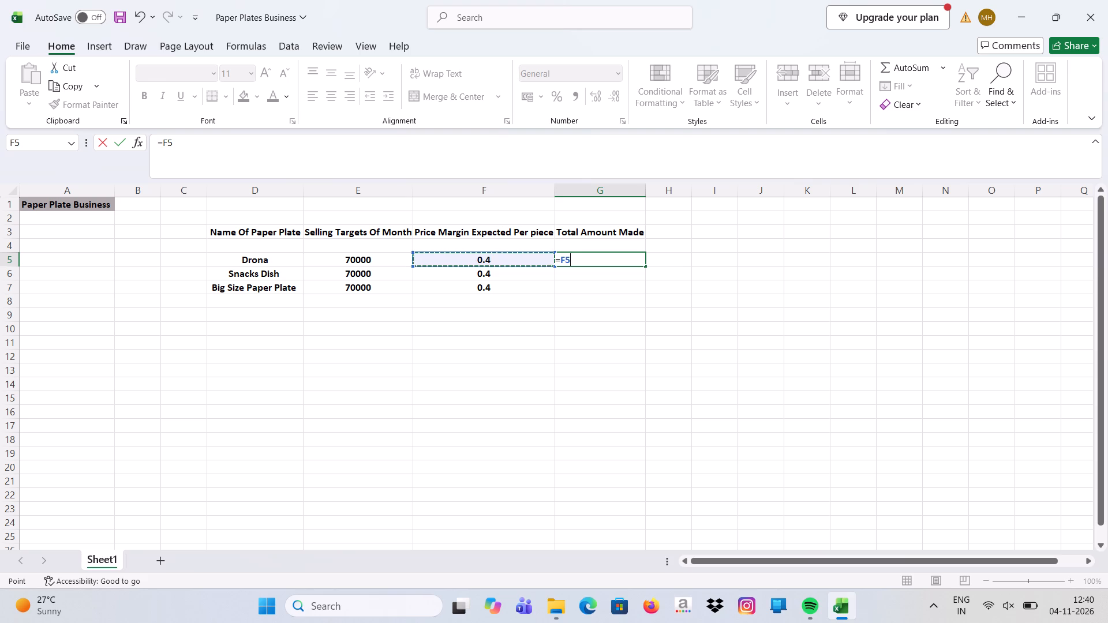
key(Left)
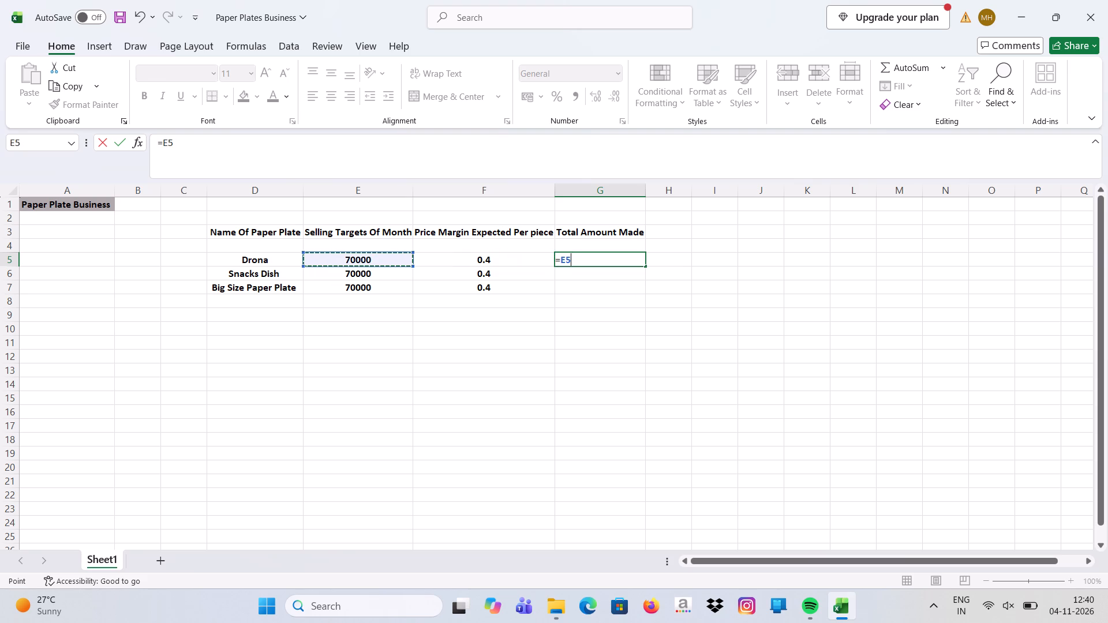
key(asterisk)
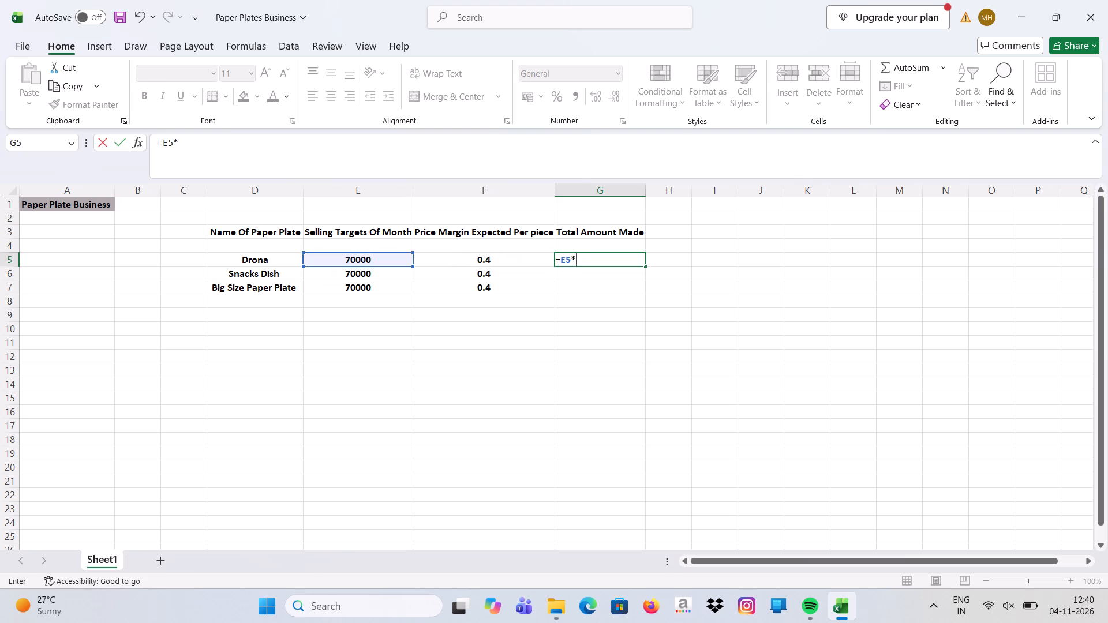
key(Right)
key(Left)
key(Left)
key(Left)
key(Right)
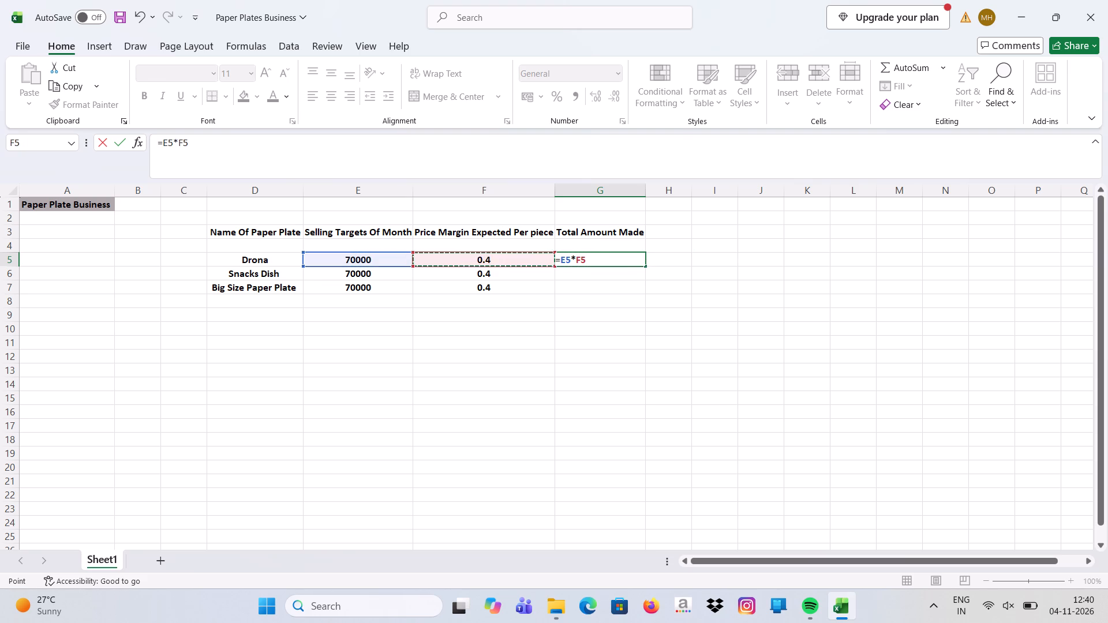
key(Return)
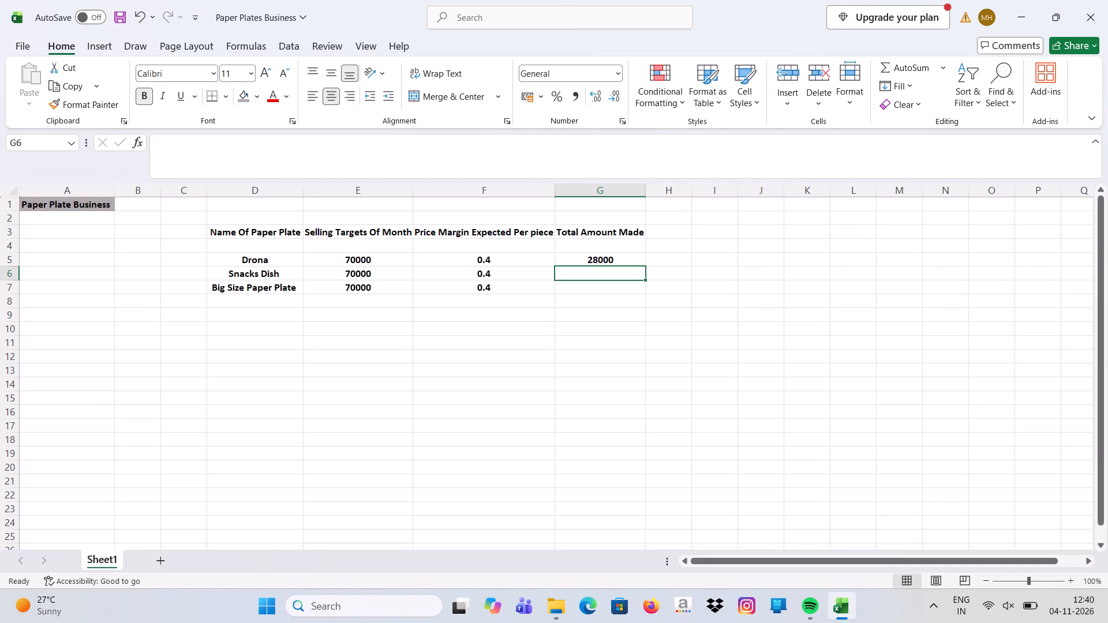
Copy Drona's total amount formula from G5 to cell G7 for Big Size Paper Plate.
key(Up)
key(ctrl+c)
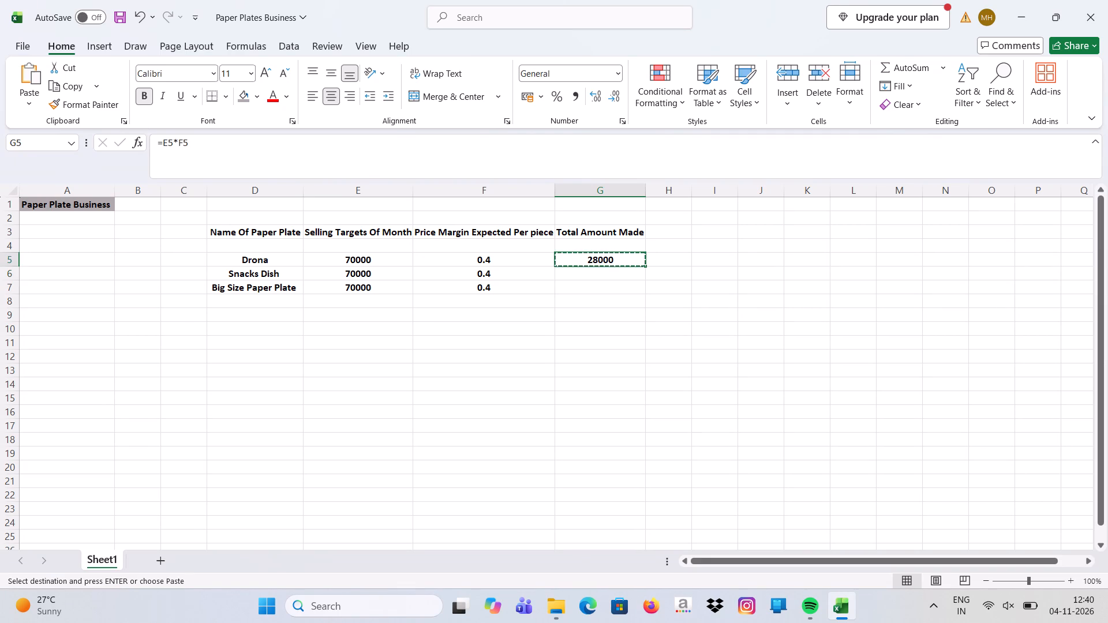
key(Down)
key(Down)
key(Return)
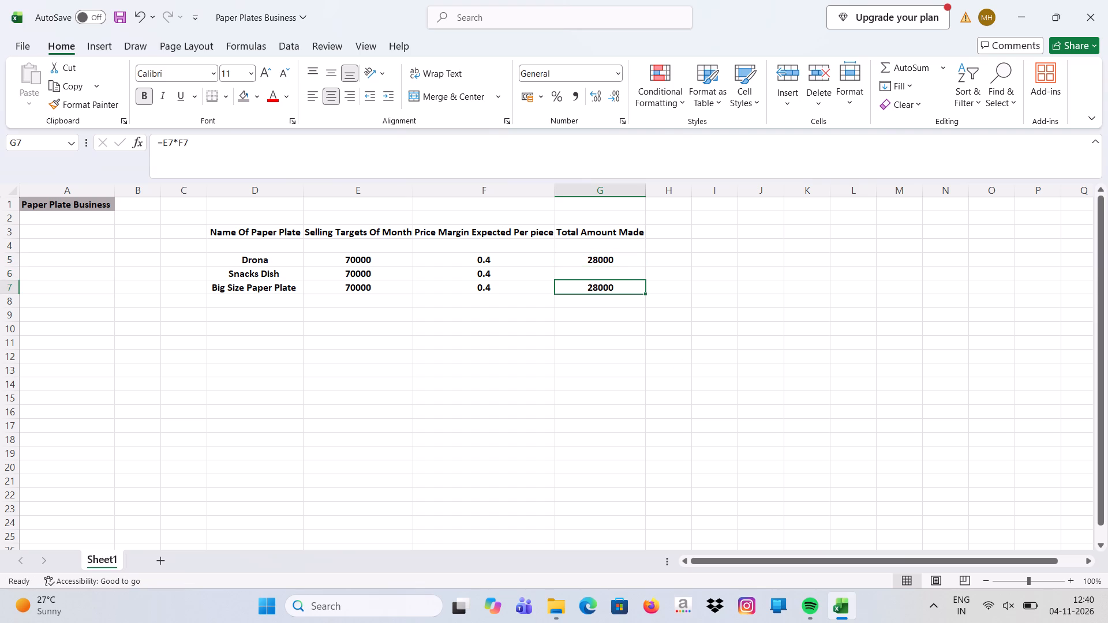
Copy Drona's total amount formula from G5 to cell G6 for Snacks Dish.
key(Up)
key(Up)
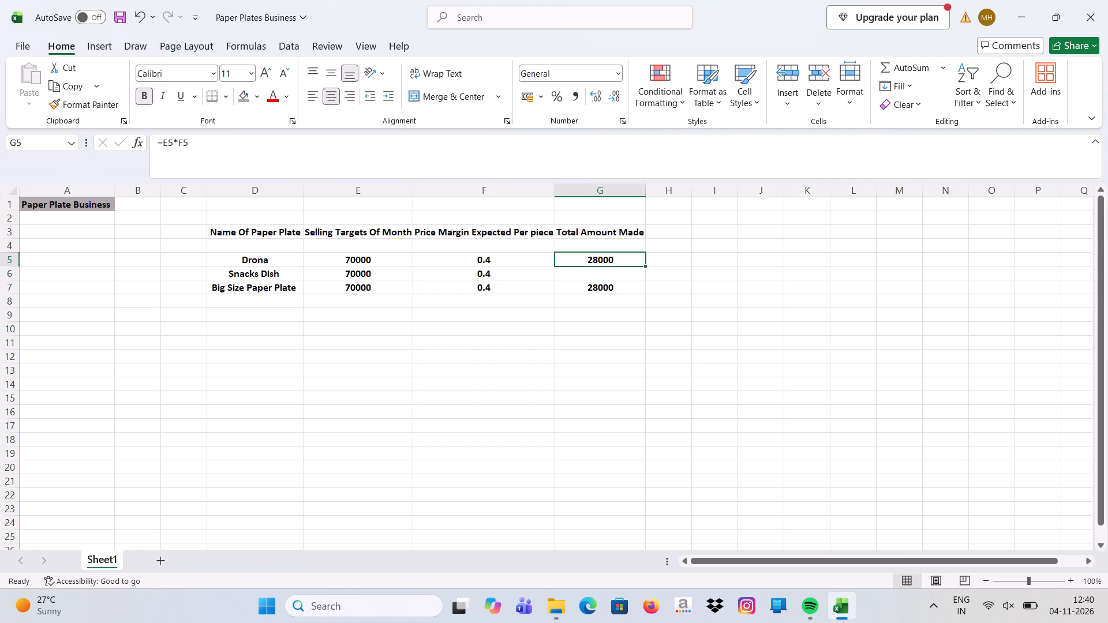
key(ctrl+c)
key(Down)
key(Return)
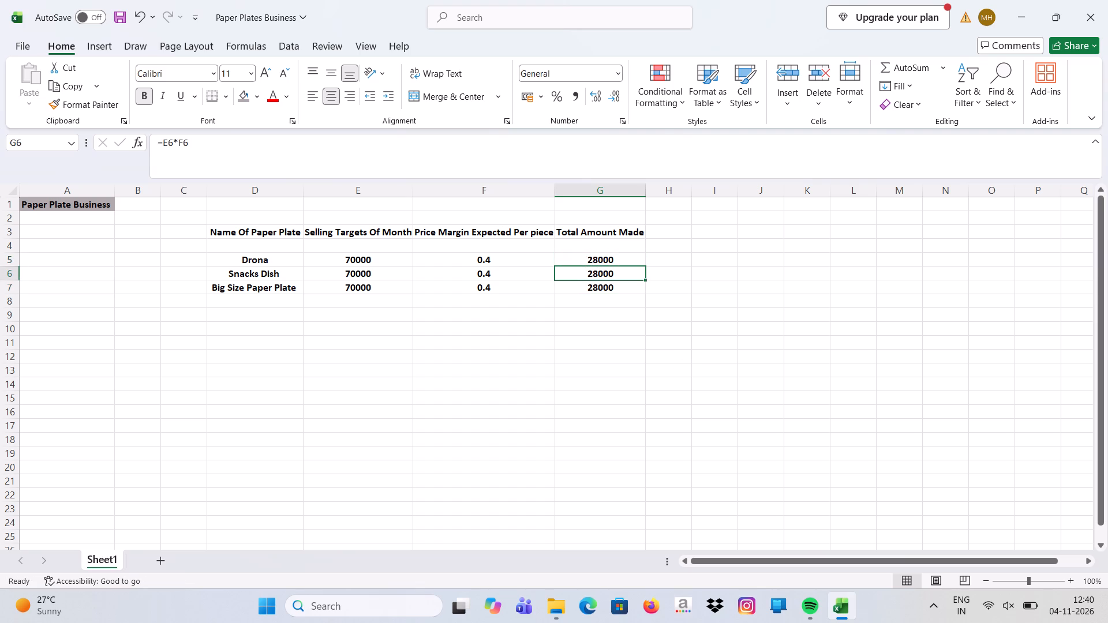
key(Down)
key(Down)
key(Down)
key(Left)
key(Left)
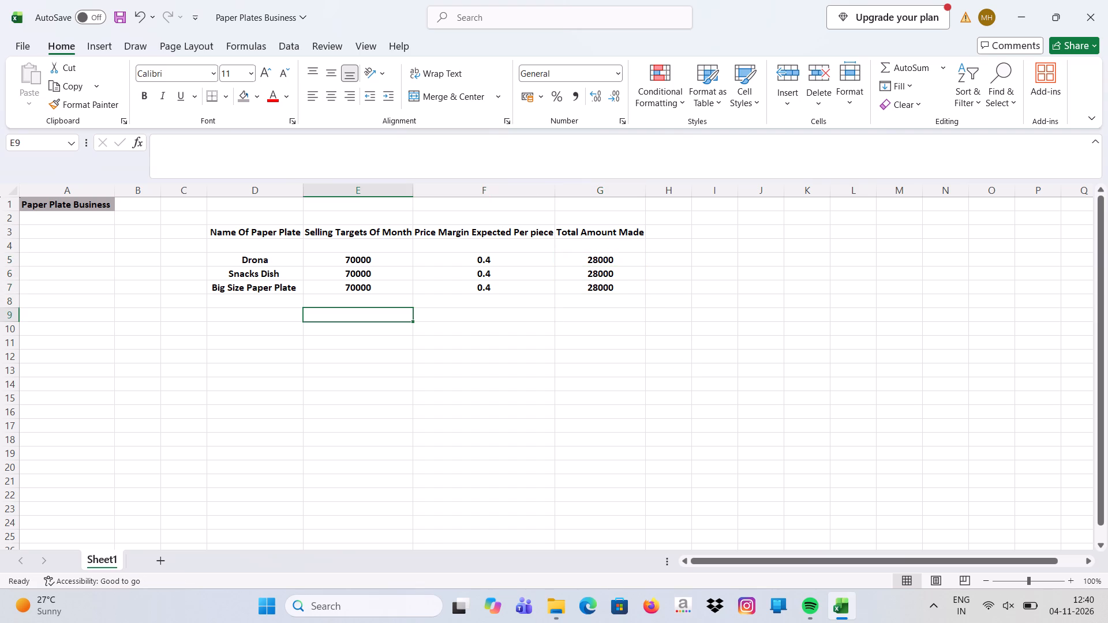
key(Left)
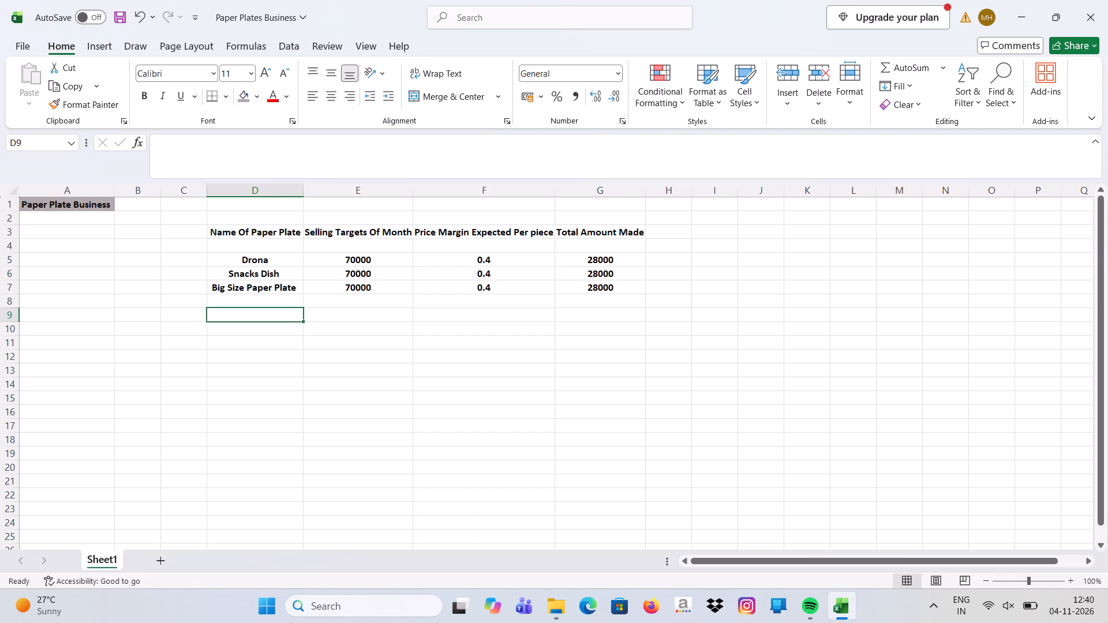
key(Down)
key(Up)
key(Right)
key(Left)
Apply thick outside borders around the whole table D3:G7.
key(Up)
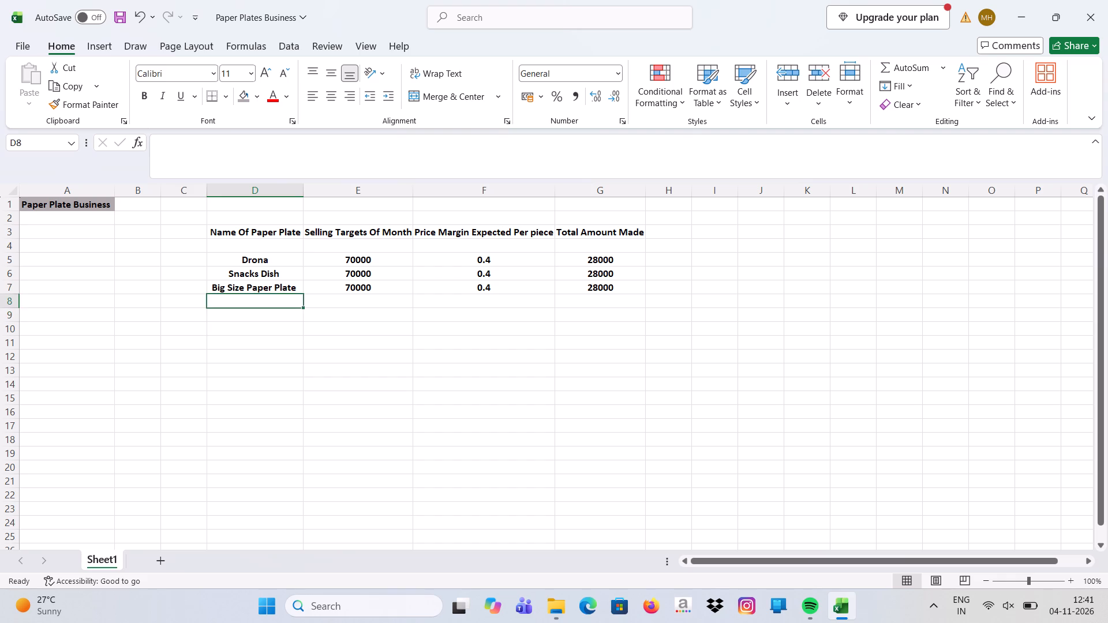
key(Up)
key(Up)
key(Up)
key(Up)
key(Up)
key(shift+Down)
key(shift+Down)
key(shift+Down)
key(shift+Down)
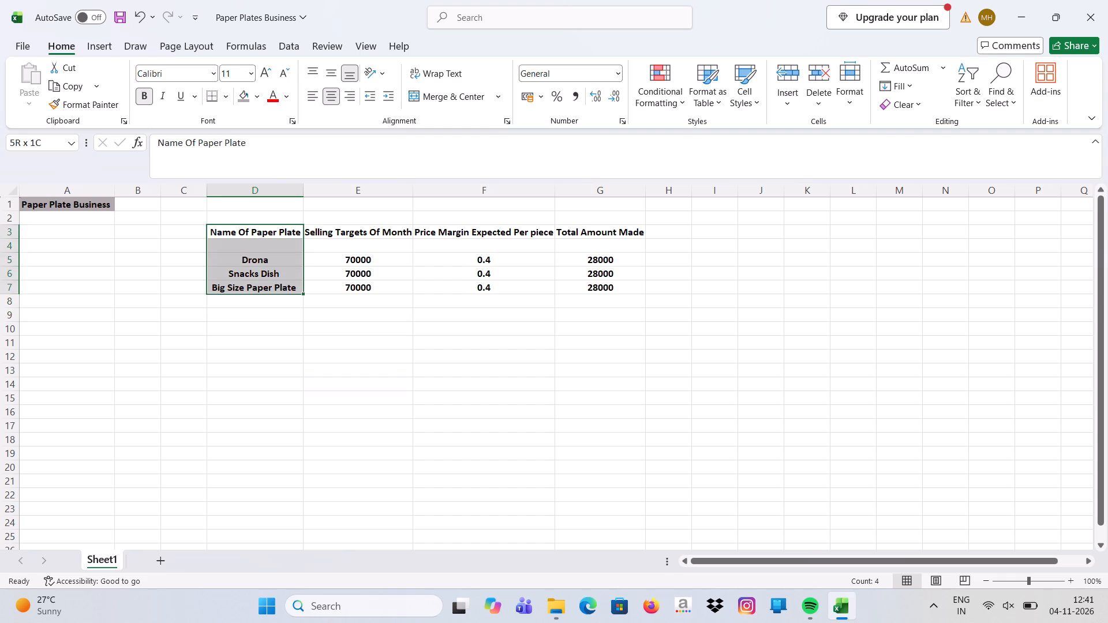
key(shift+Right)
key(shift+Right)
key(shift+Right)
key(shift+Right)
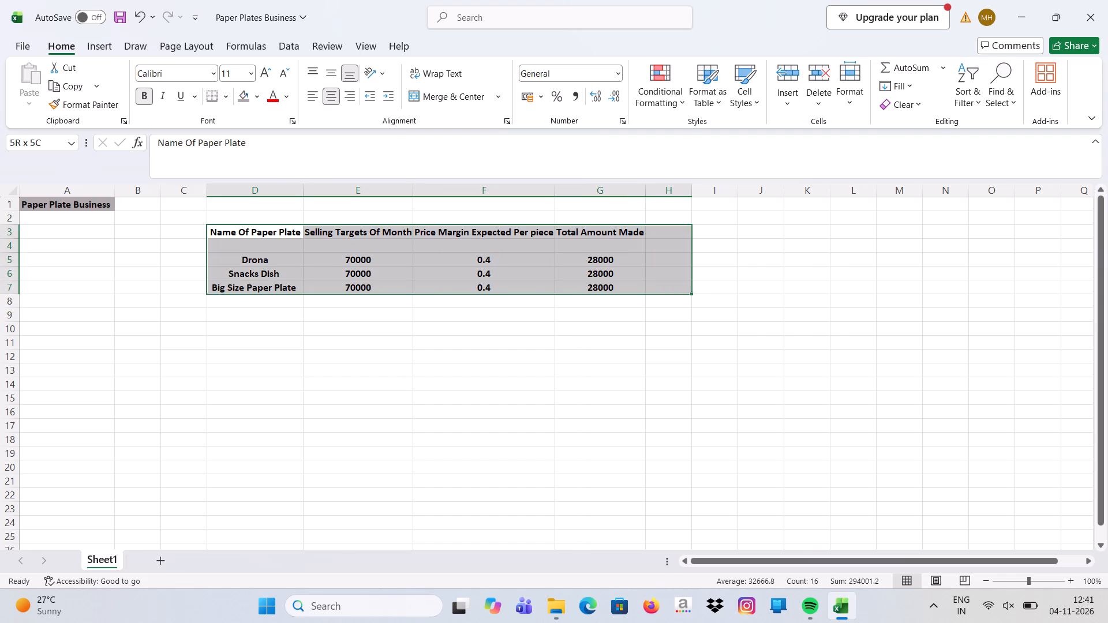
key(shift+Left)
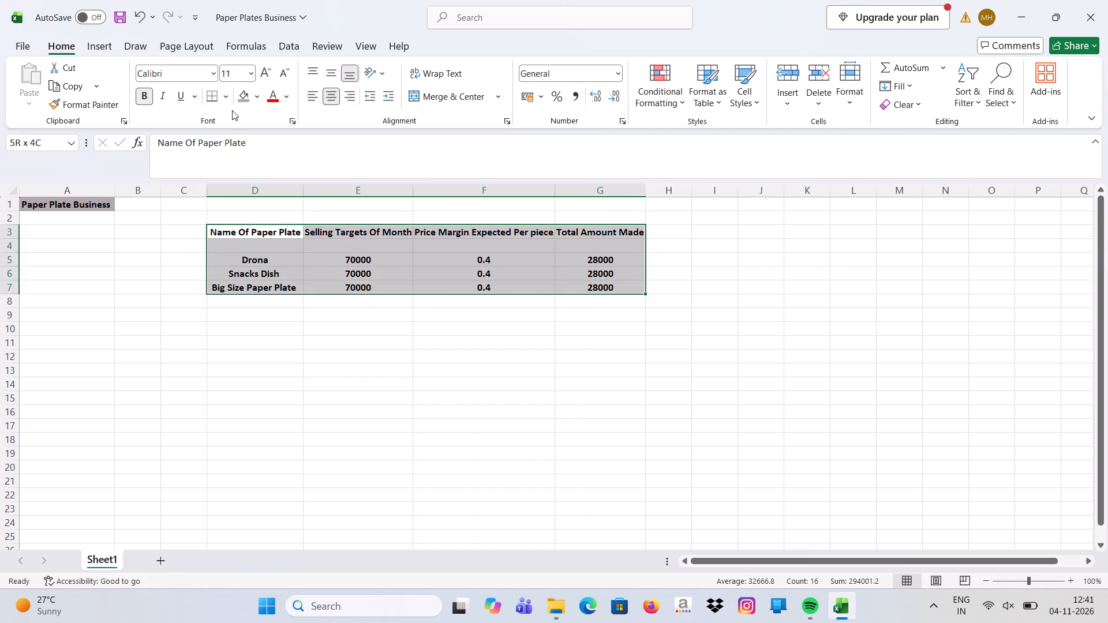
click(228, 102)
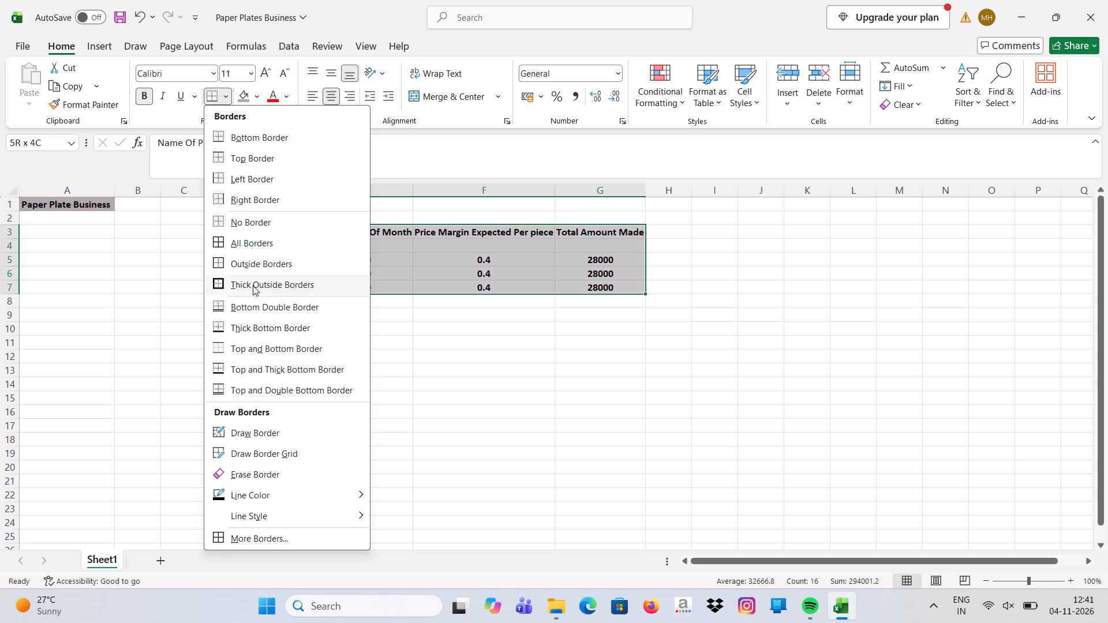
click(253, 285)
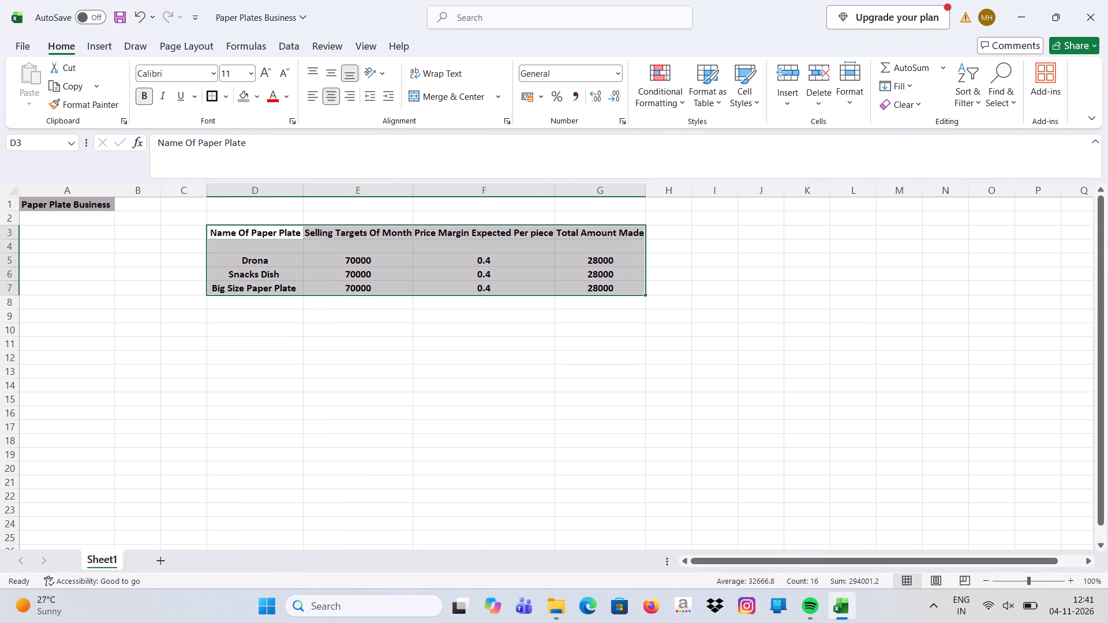
Apply thick outside borders around the heading row D3:G3.
click(280, 239)
click(280, 233)
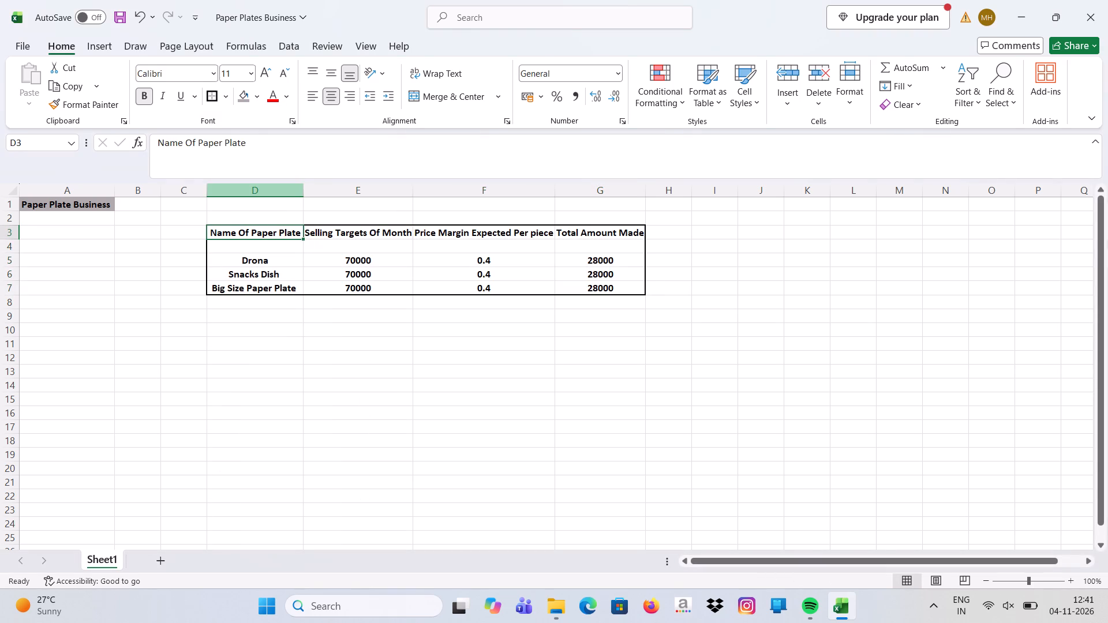
key(shift+Right)
key(shift+Right)
key(shift+Right)
key(shift+Right)
key(shift+Left)
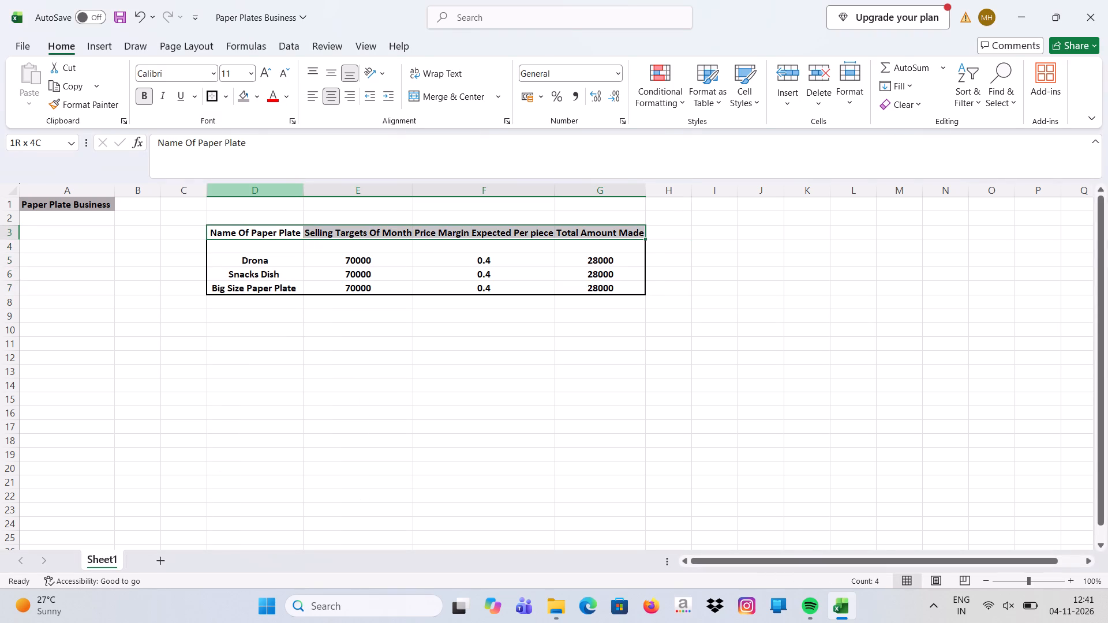
click(214, 93)
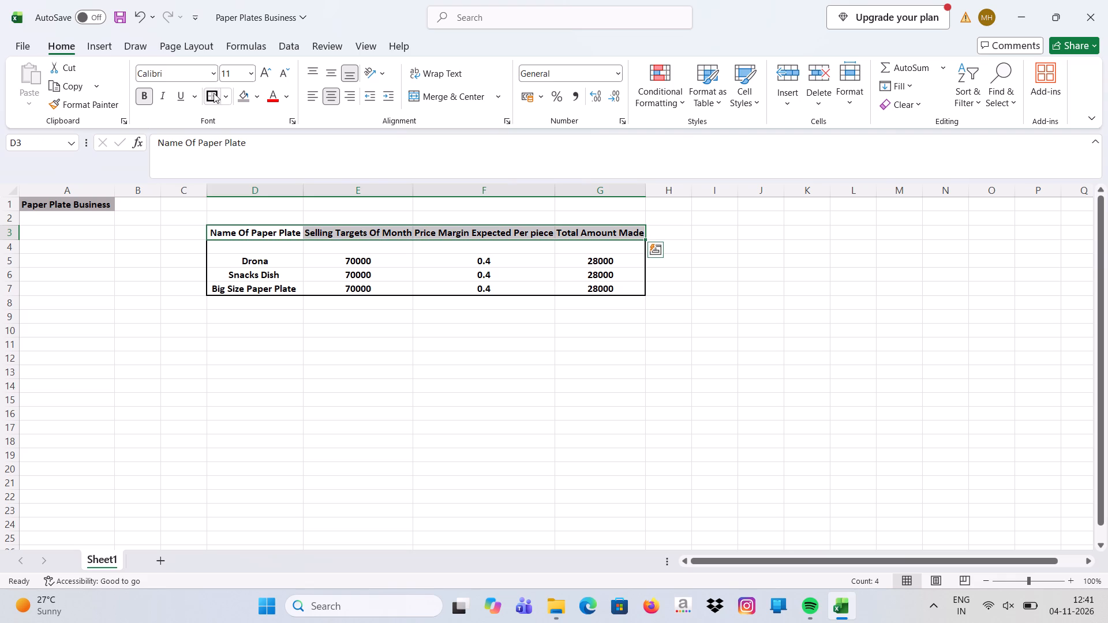
Put thick outside borders around heading cells D3 and E3 individually, and auto-fit the width of column E.
click(276, 232)
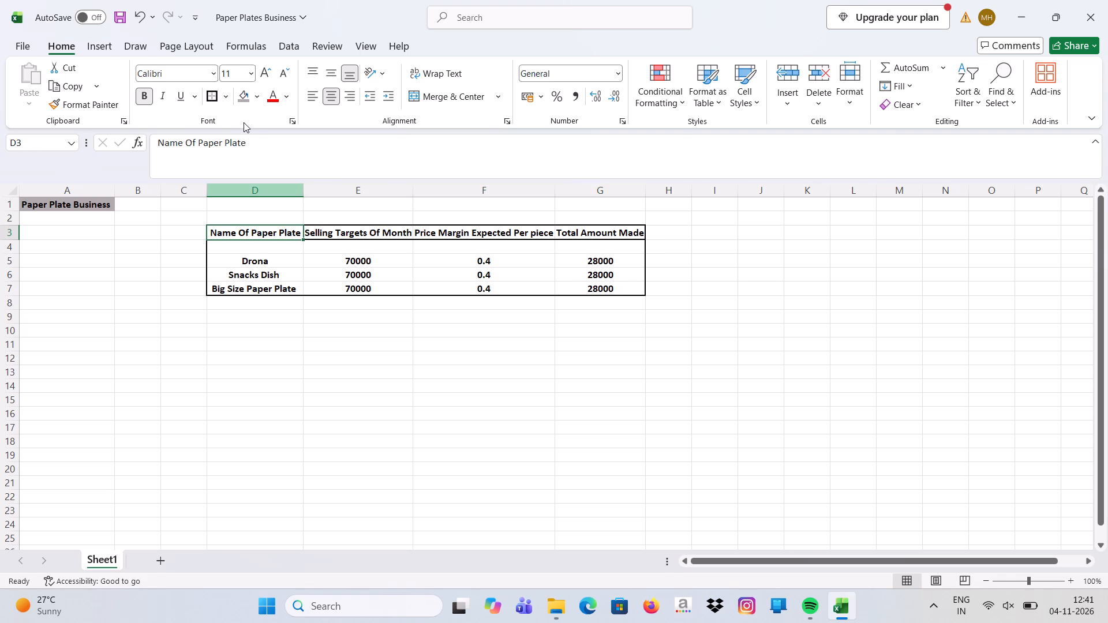
click(214, 95)
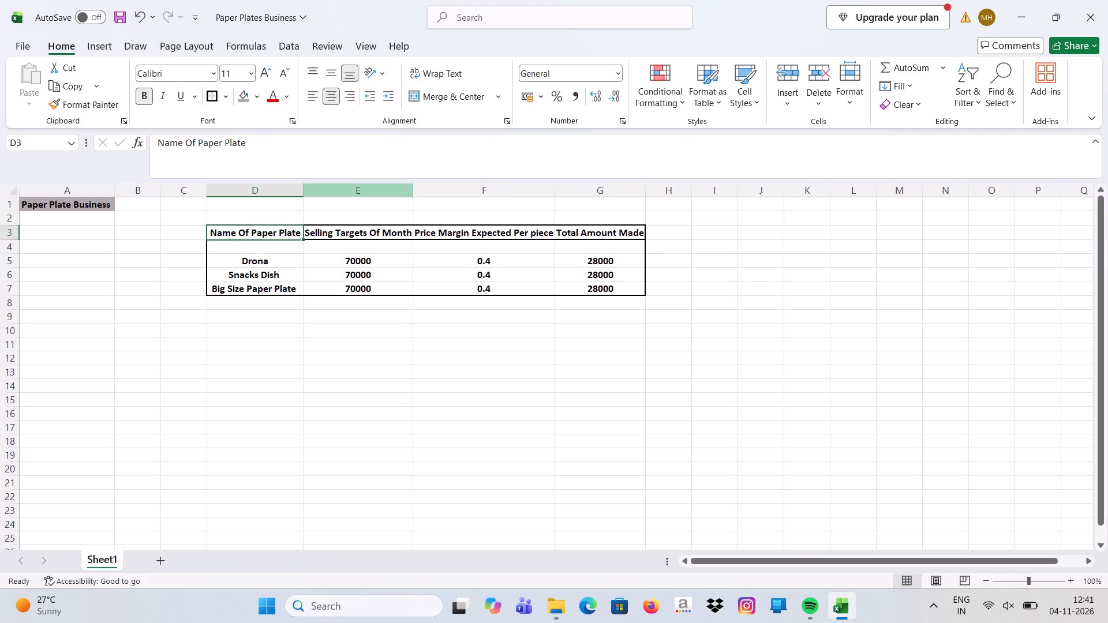
click(357, 234)
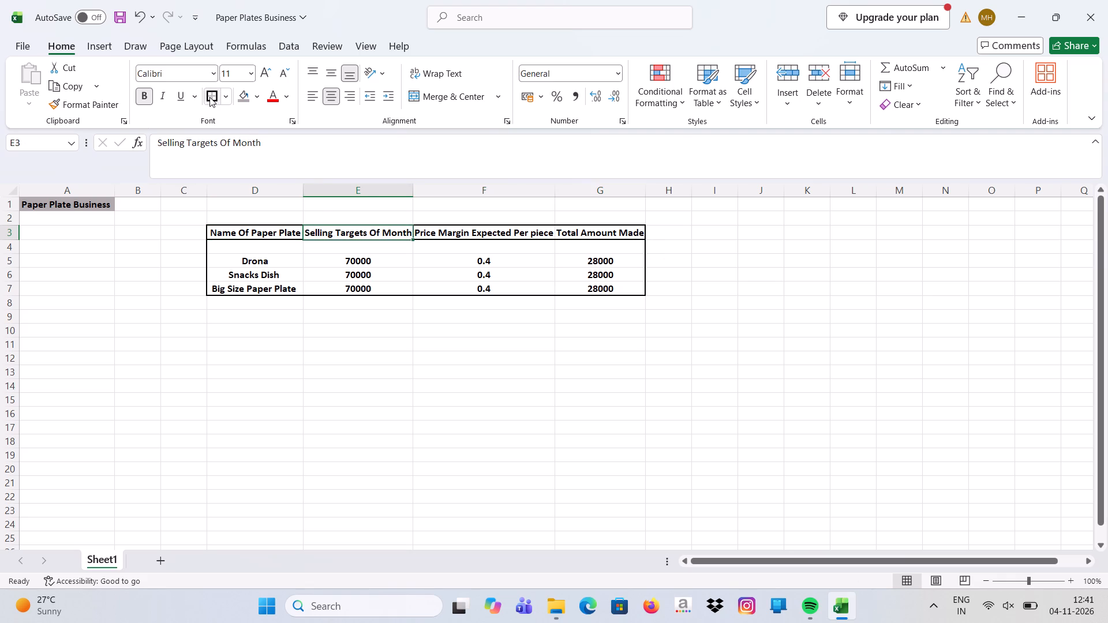
click(209, 97)
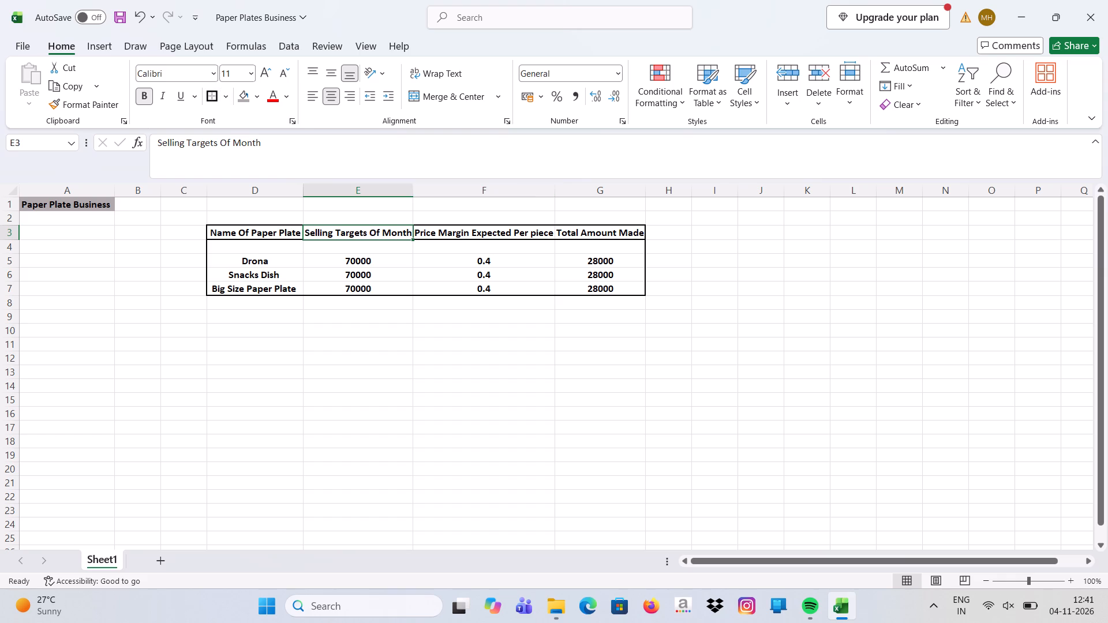
double_click(411, 187)
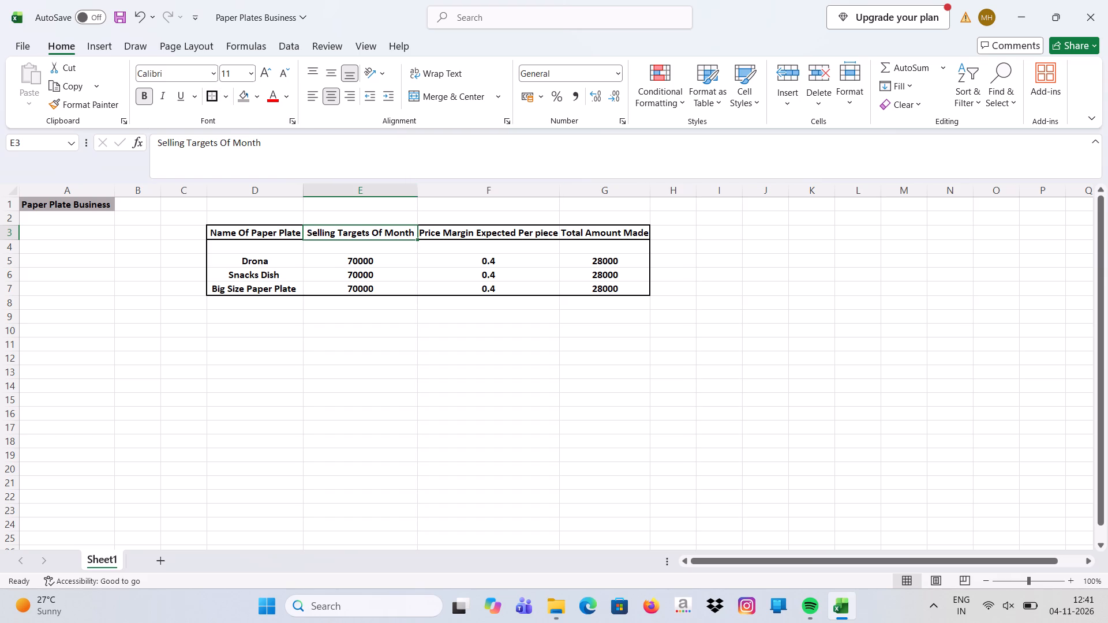
Put thick outside borders around the price margin heading in F3 and auto-fit the width of column F.
click(466, 234)
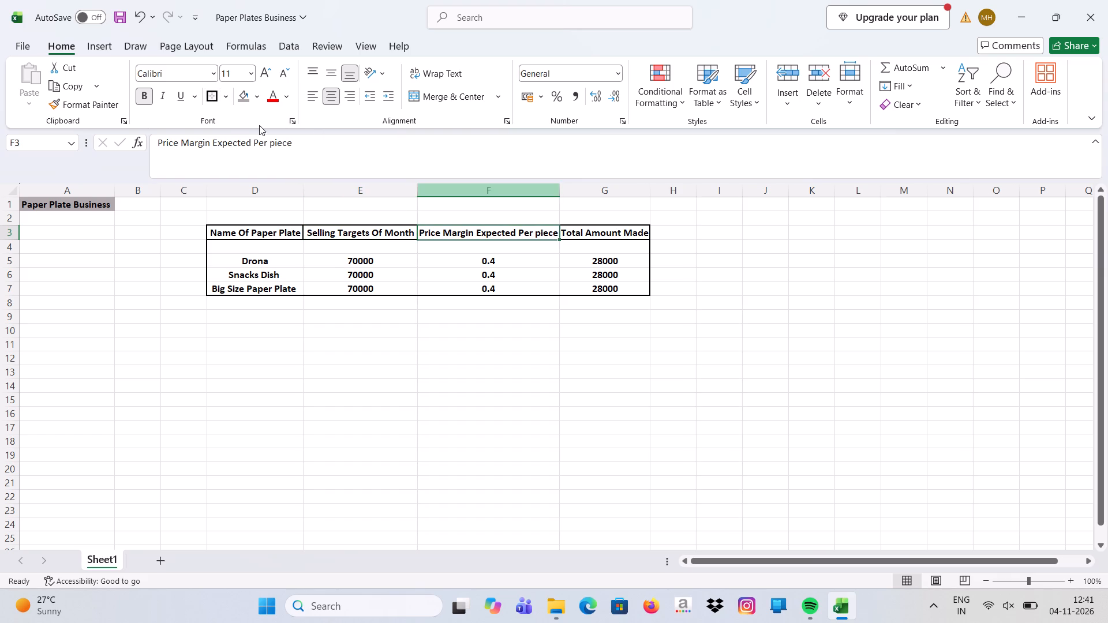
click(210, 94)
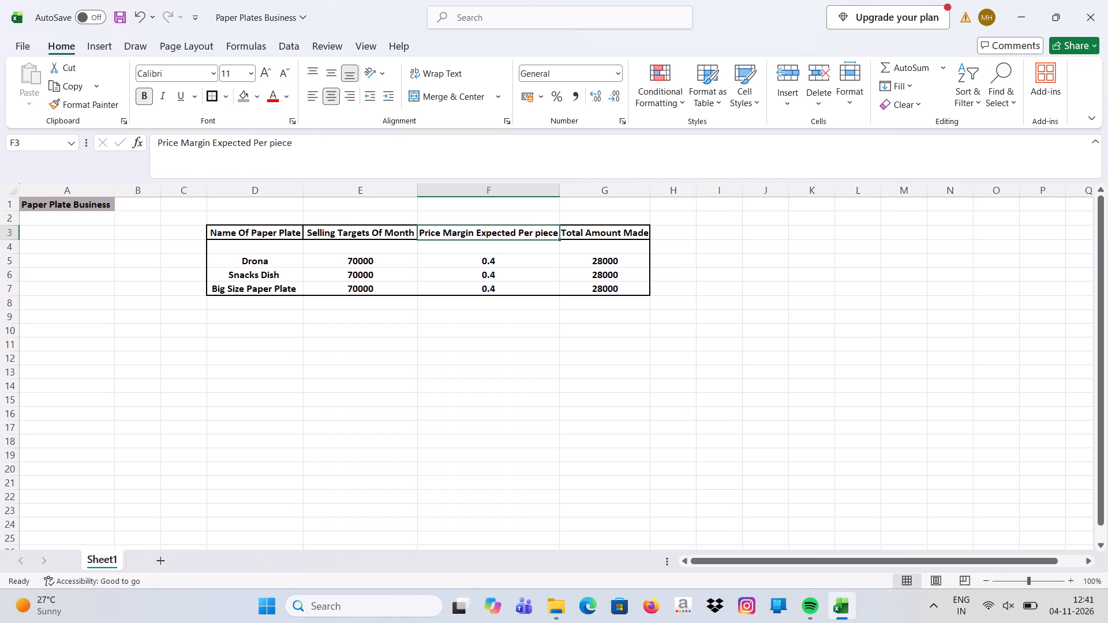
double_click(556, 190)
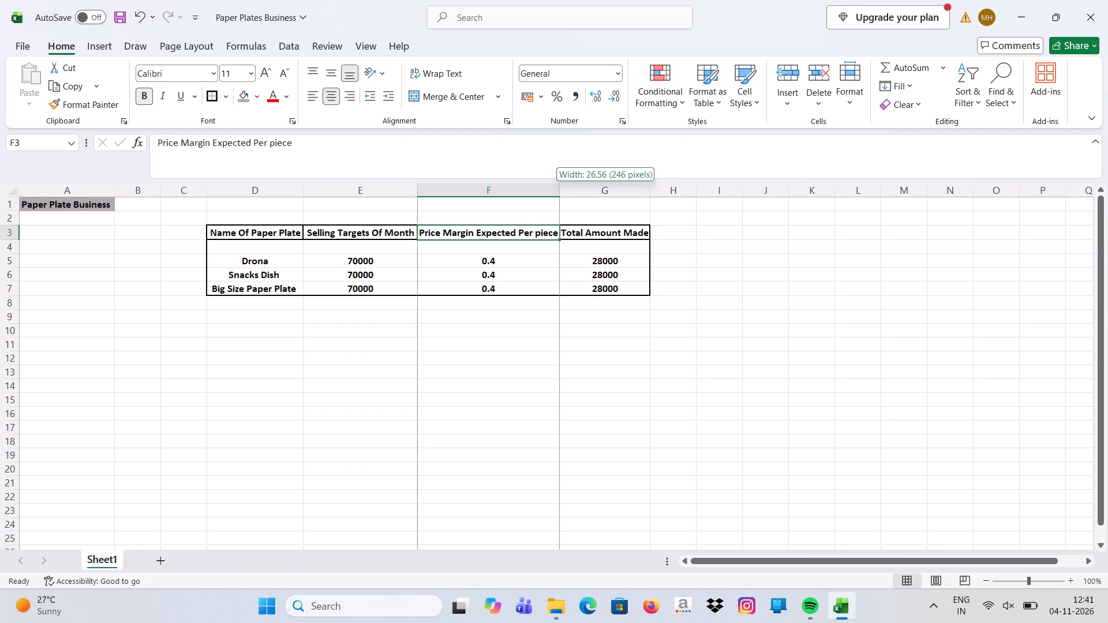
click(626, 235)
click(594, 349)
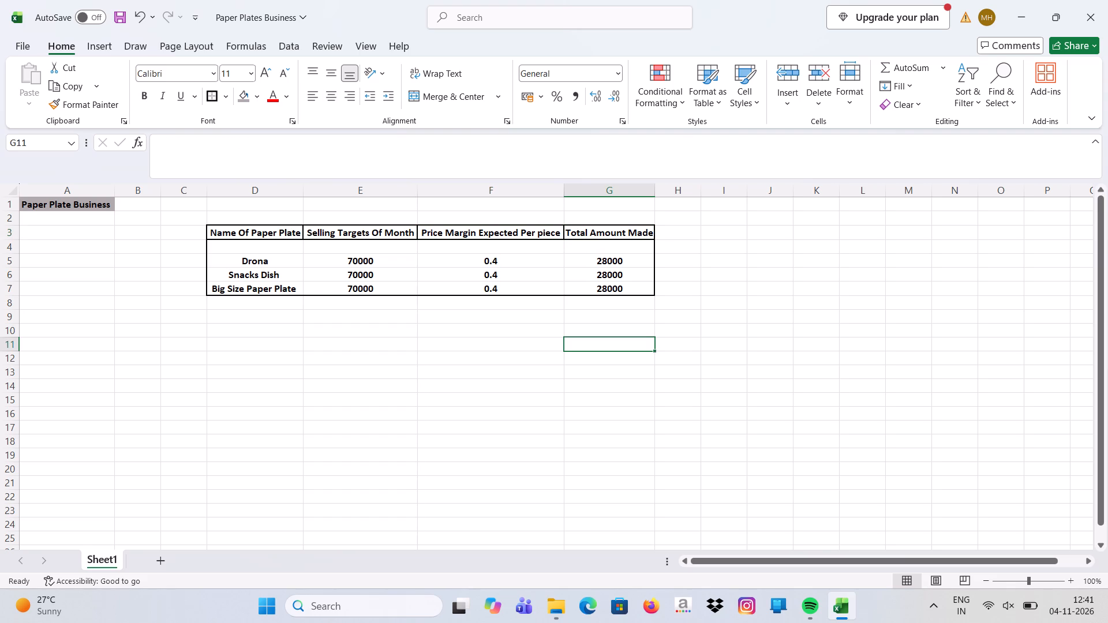
Apply thick outside borders around the product name cells D4:D7.
click(278, 246)
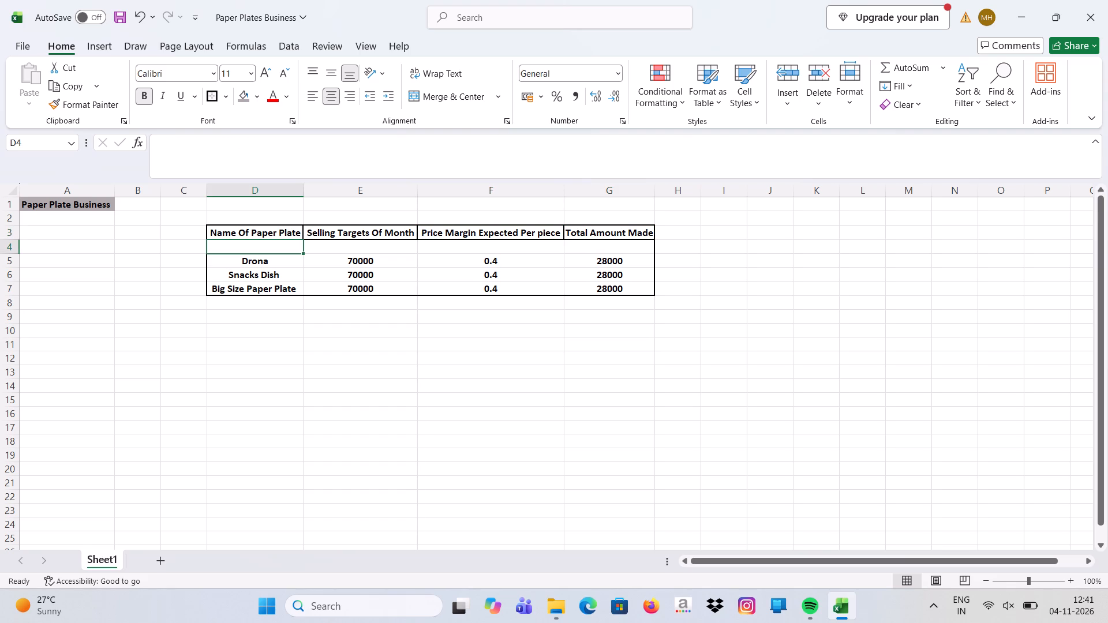
key(shift+Down)
key(shift+Down)
key(shift+Down)
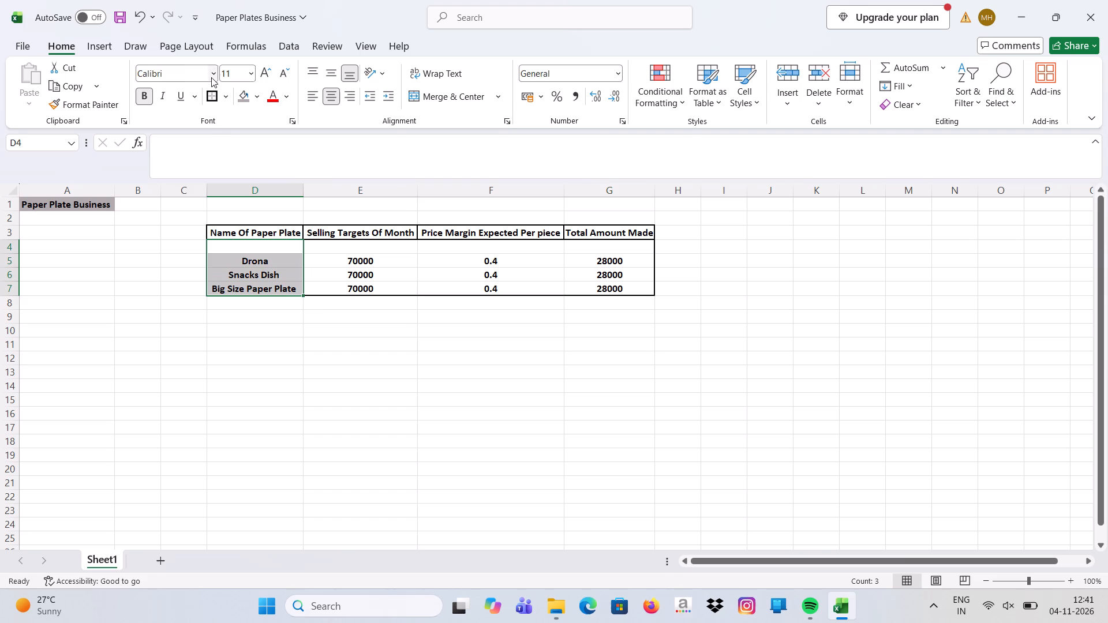
click(211, 94)
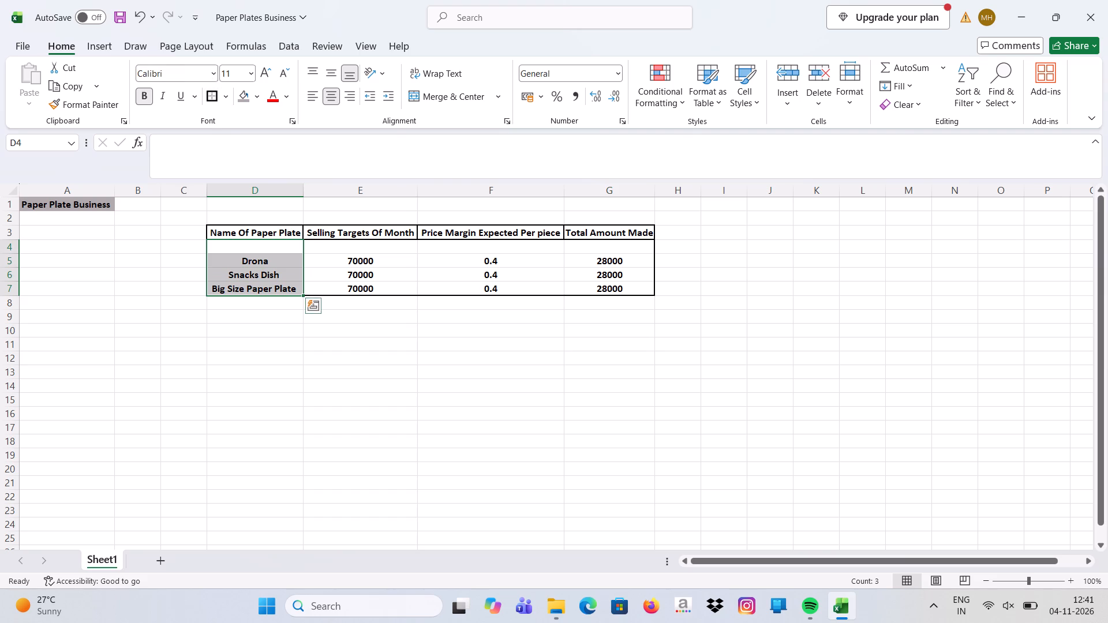
Apply thick outside borders around the selling target cells E4:E7.
click(337, 257)
key(Up)
key(Up)
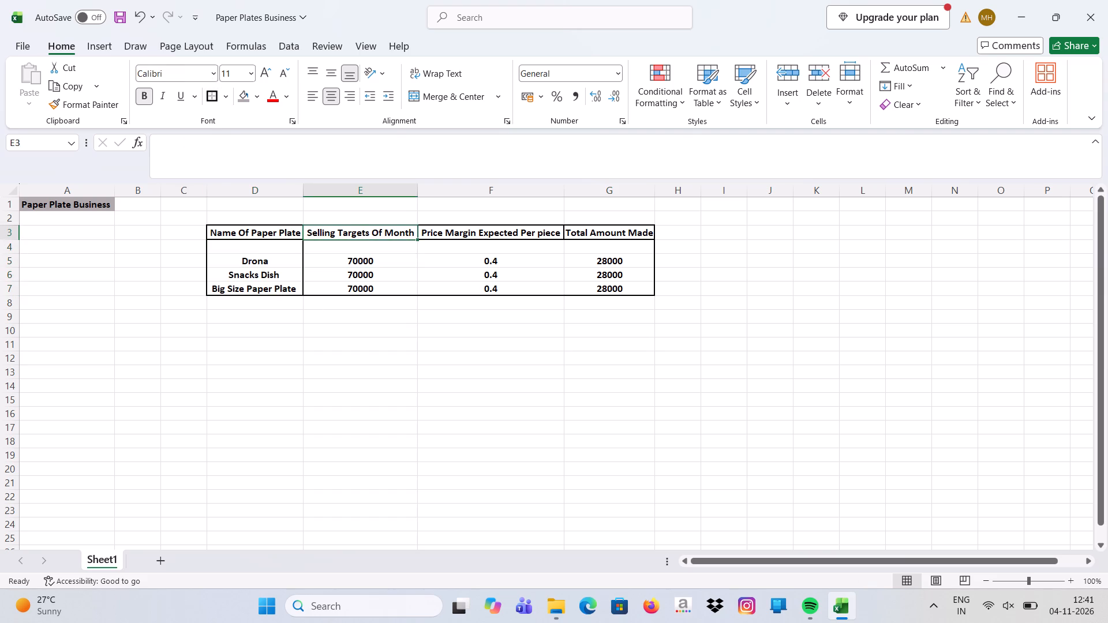
key(Down)
key(shift+Down)
key(shift+Down)
key(shift+Down)
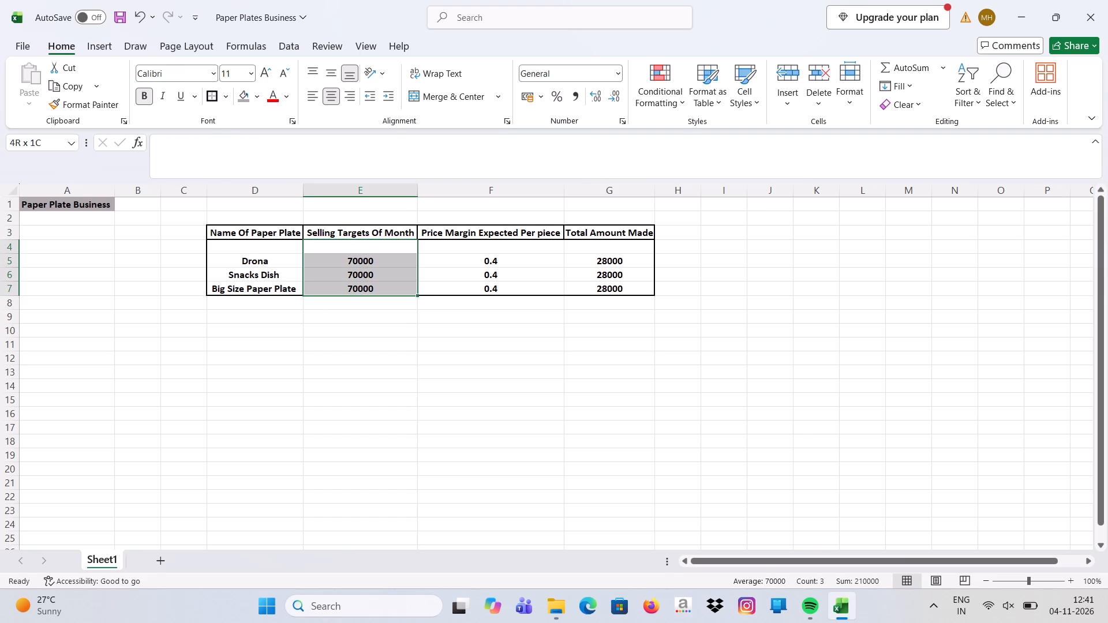
click(209, 95)
Apply thick outside borders around the price margin cells F4:F7.
click(496, 264)
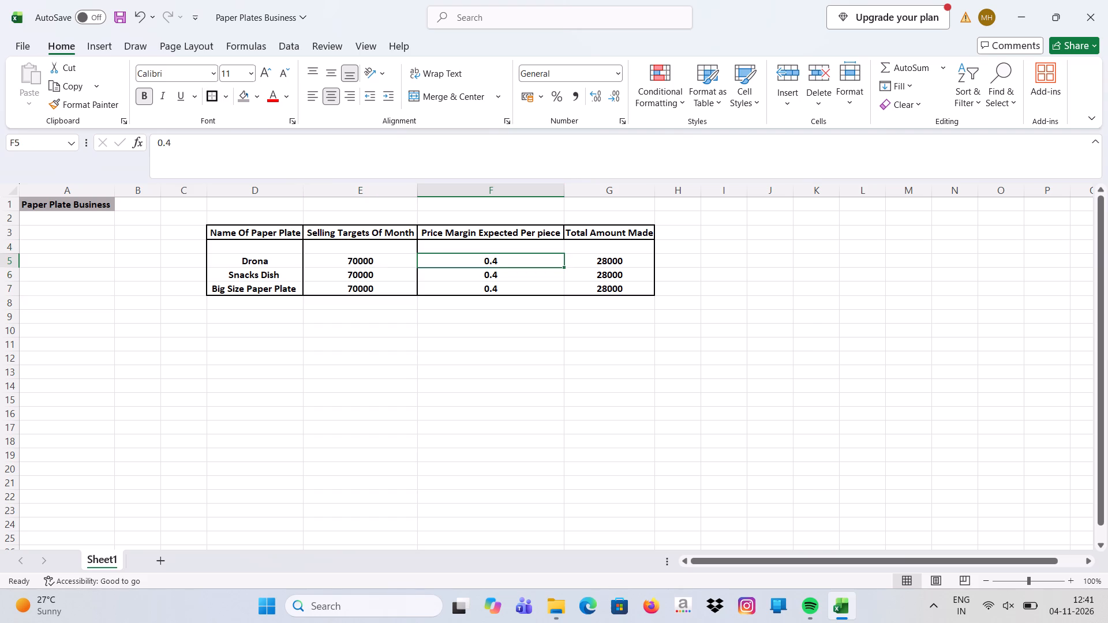
click(501, 246)
key(shift+Down)
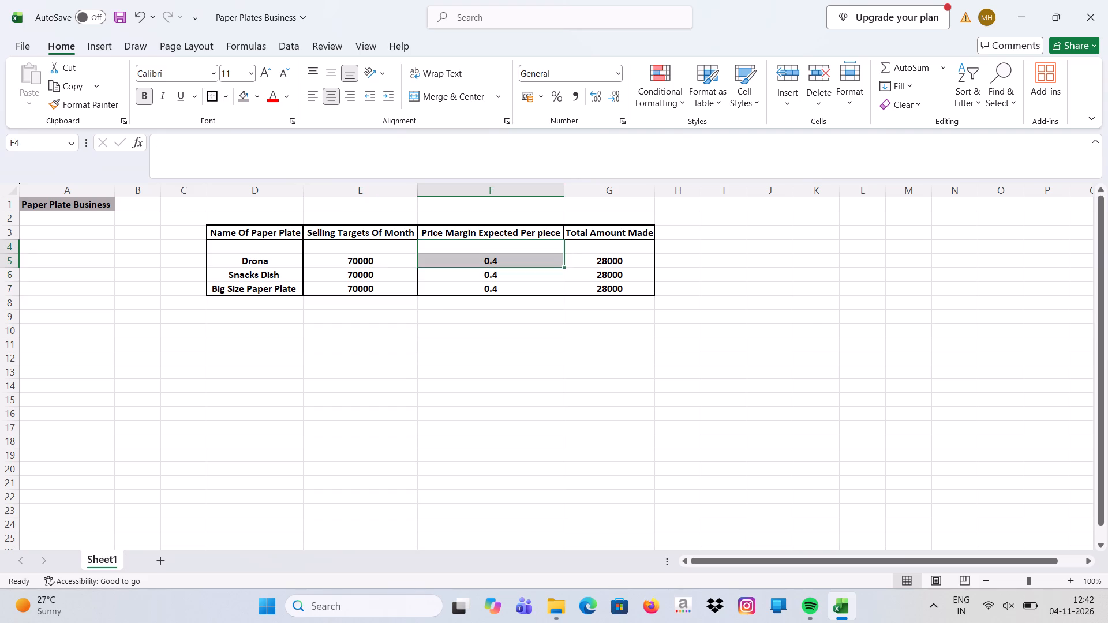
key(shift+Down)
key(shift+Down)
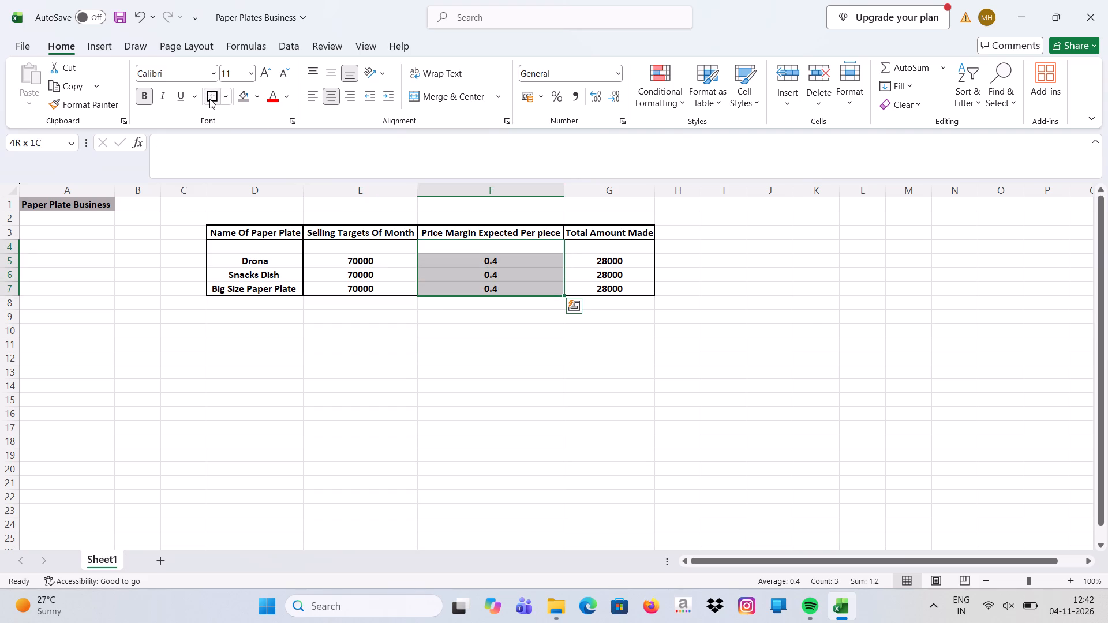
click(209, 99)
click(744, 273)
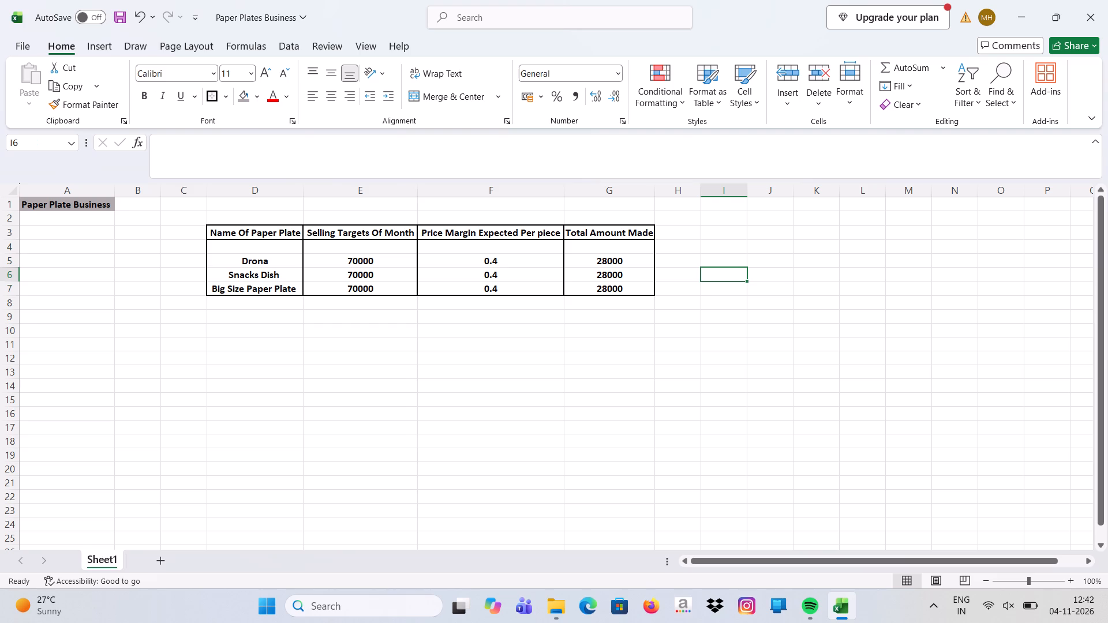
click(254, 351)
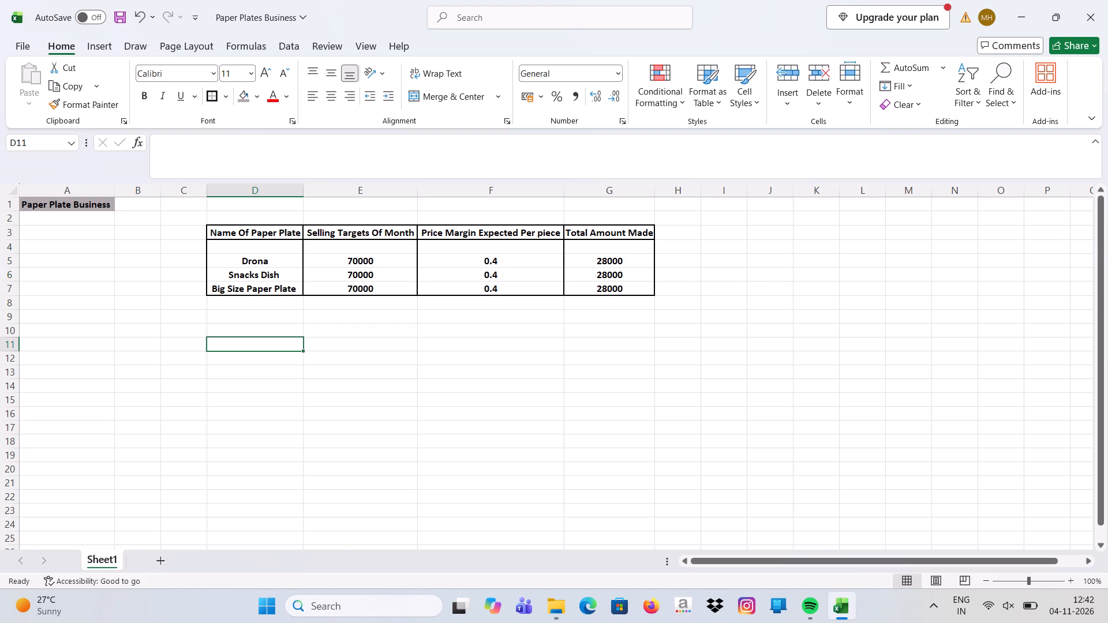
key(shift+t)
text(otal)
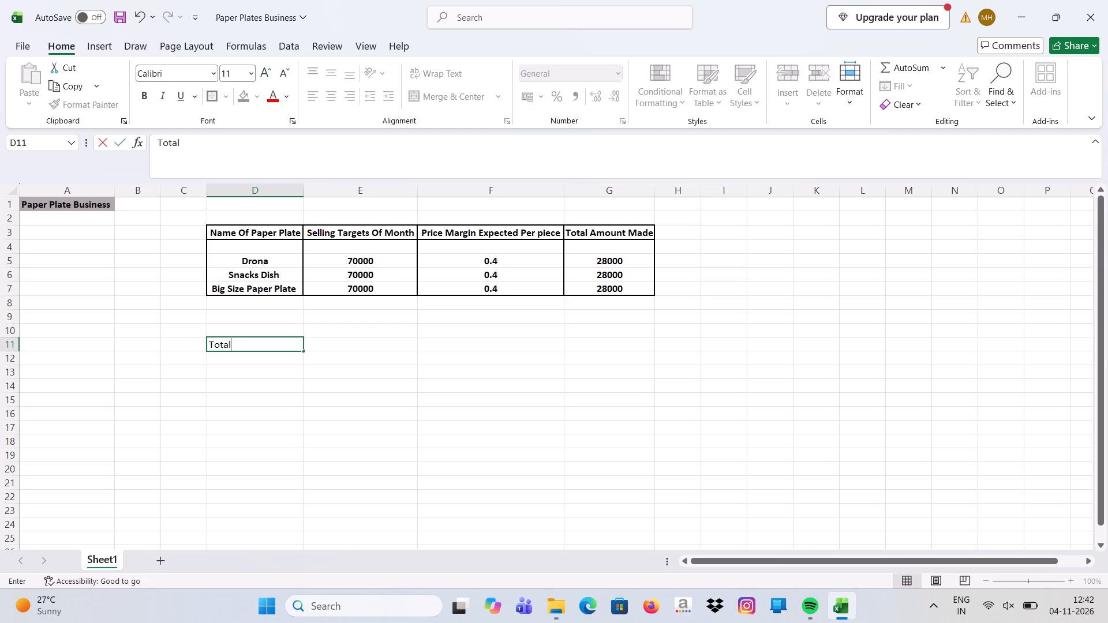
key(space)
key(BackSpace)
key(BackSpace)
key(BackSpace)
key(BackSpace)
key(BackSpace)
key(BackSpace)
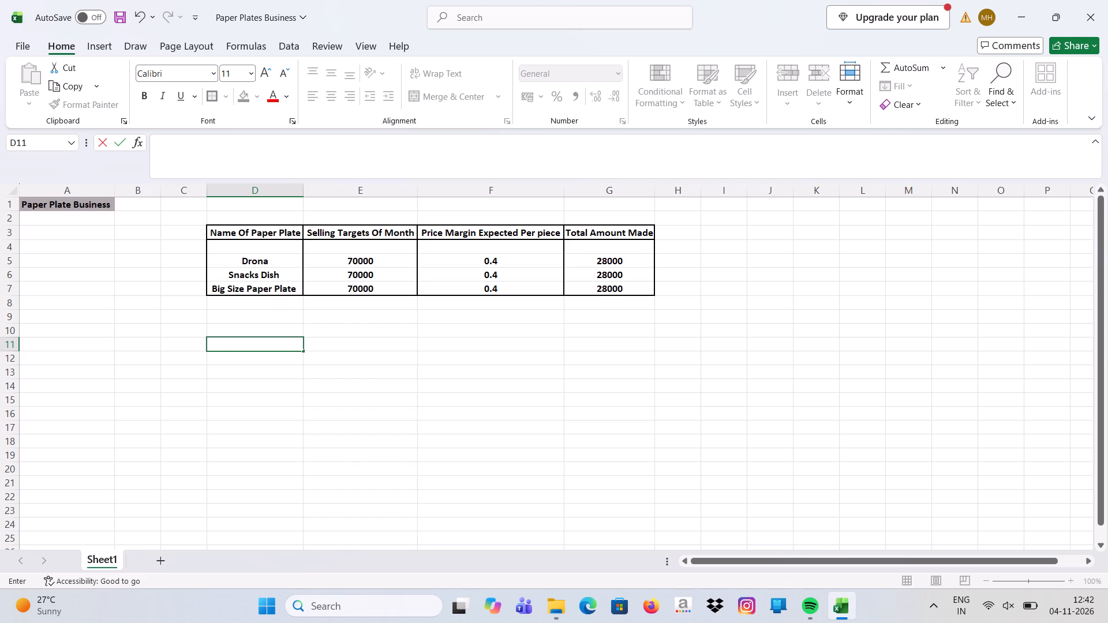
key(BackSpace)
Enter the label Total in D8 and use AutoSum in E8 to add the selling targets E5:E7.
click(237, 302)
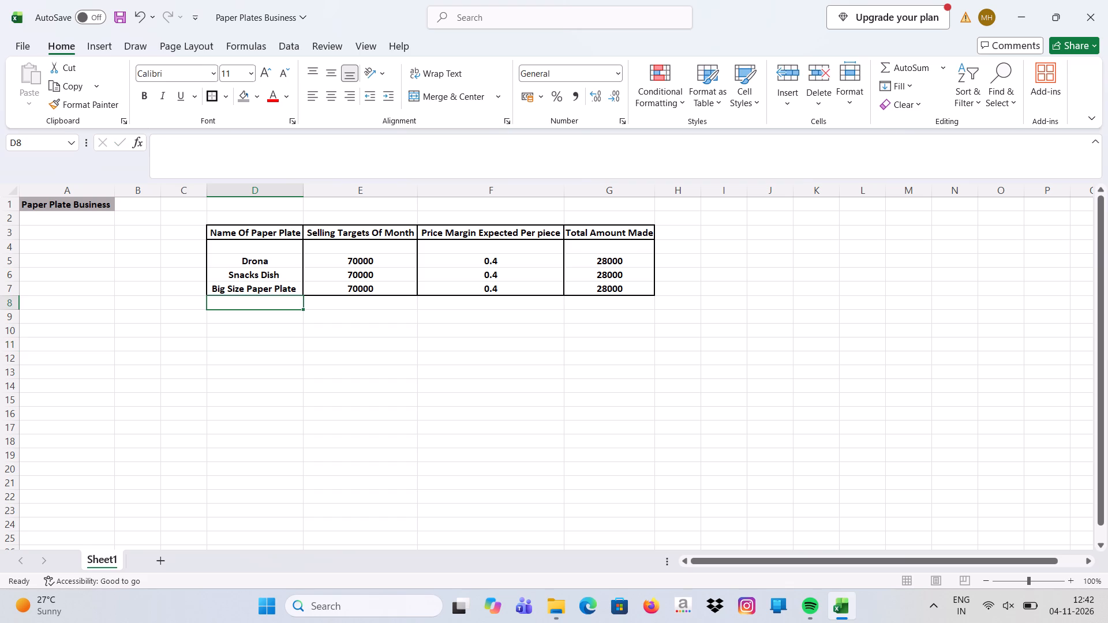
text(Total)
key(Tab)
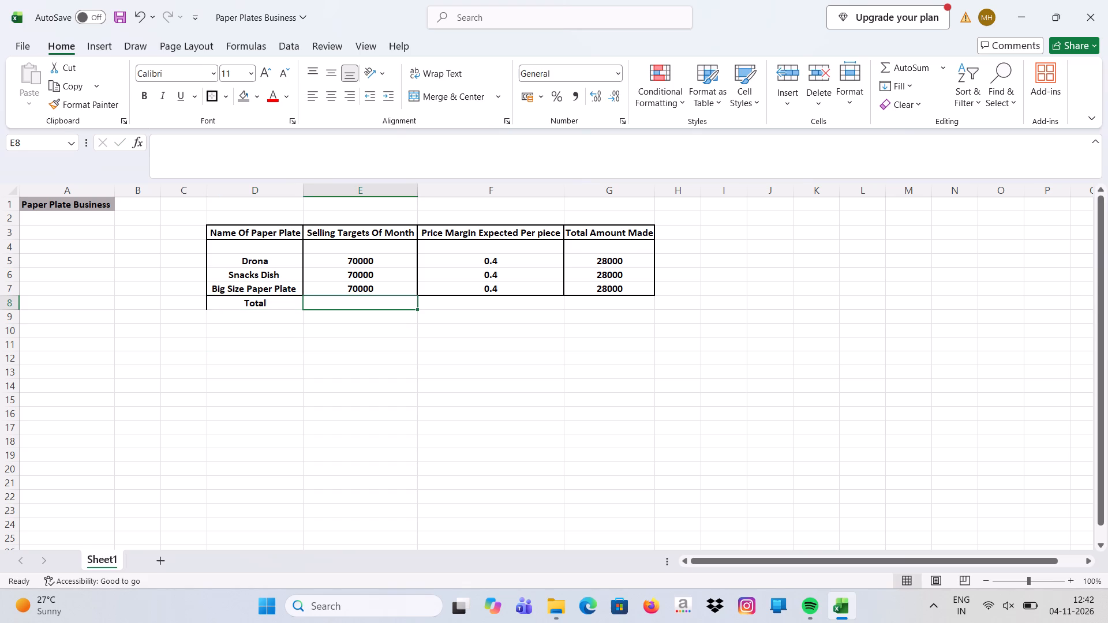
text(21000)
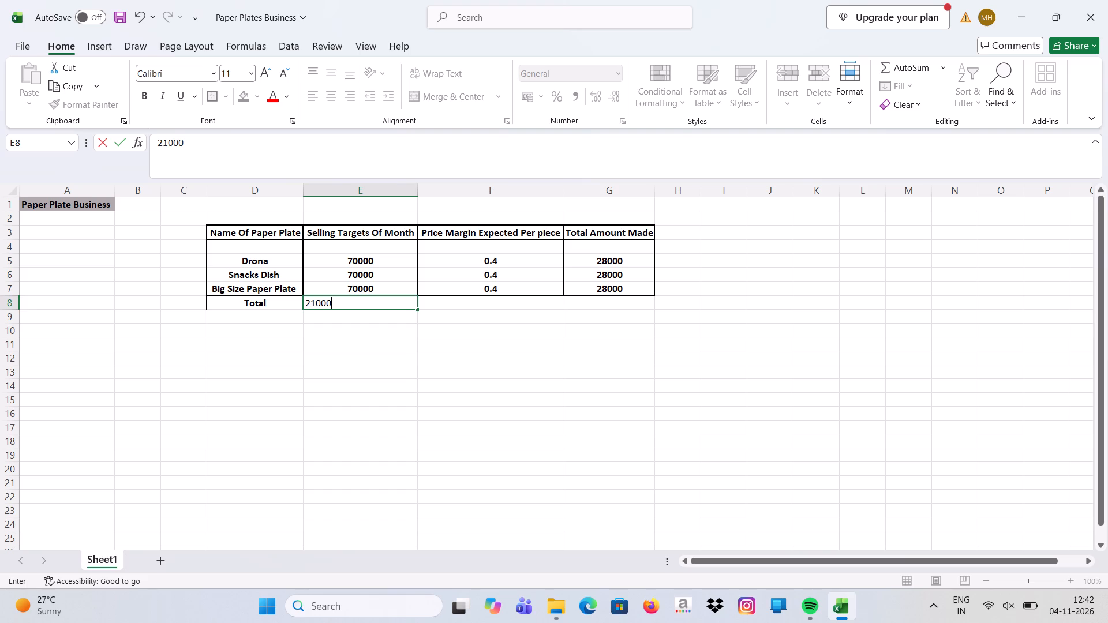
key(alt+equal)
key(alt+equal)
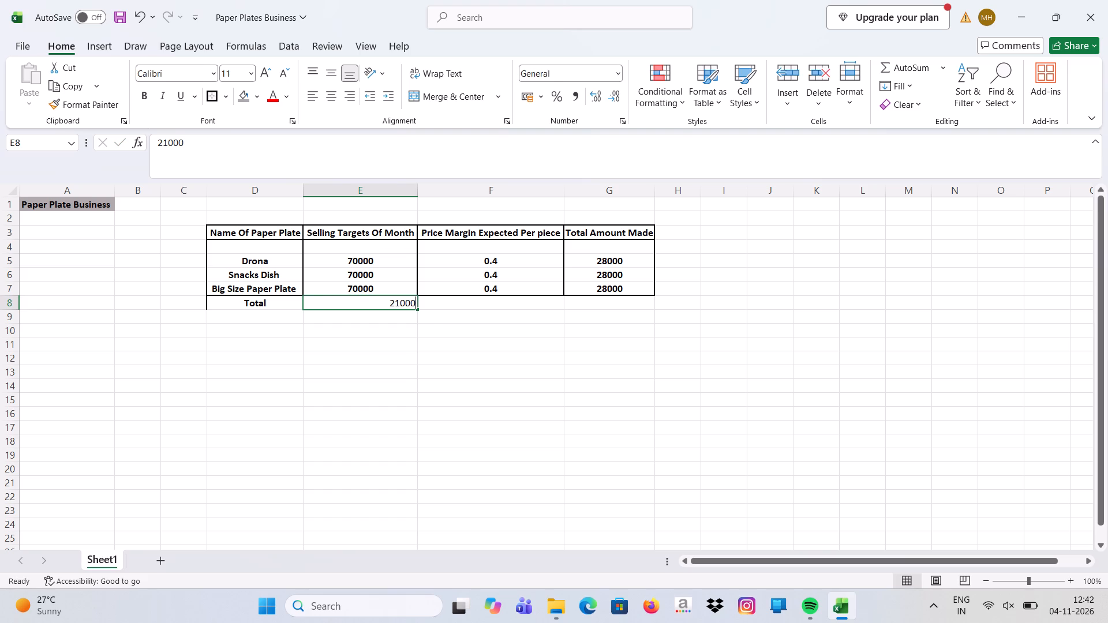
key(Return)
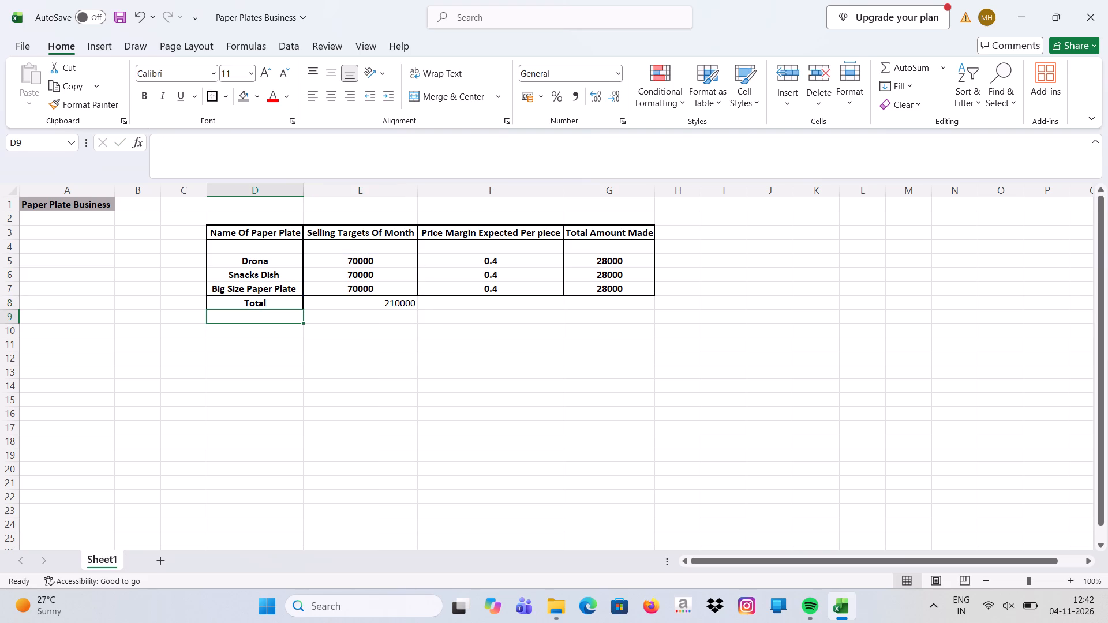
Use AutoSum in G8 to add the total amounts made in G5:G7.
key(Right)
key(Right)
key(Right)
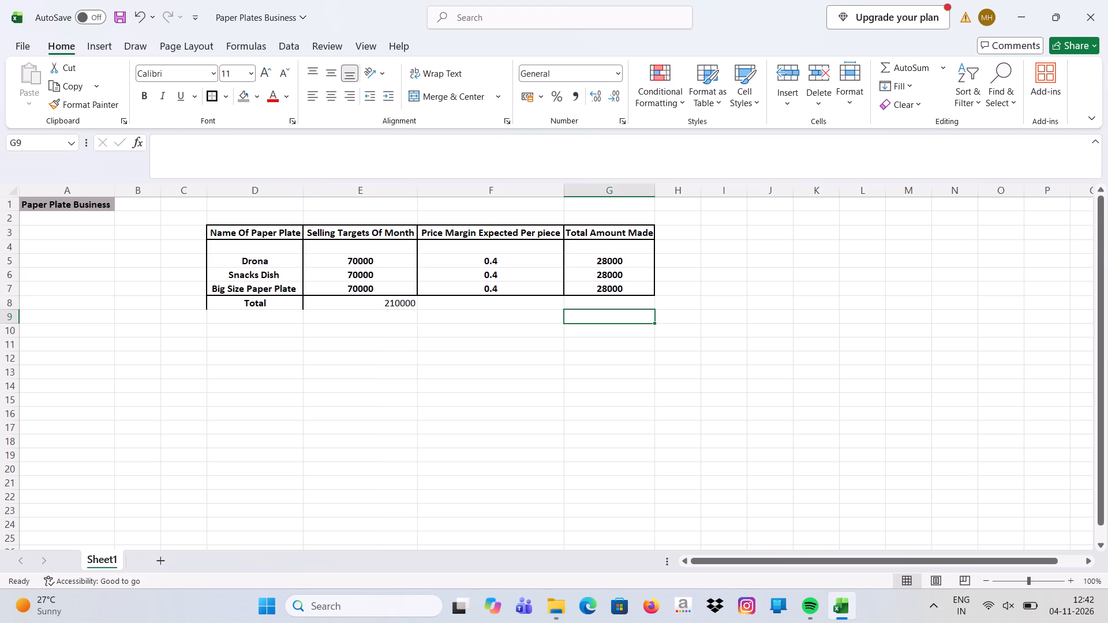
key(Up)
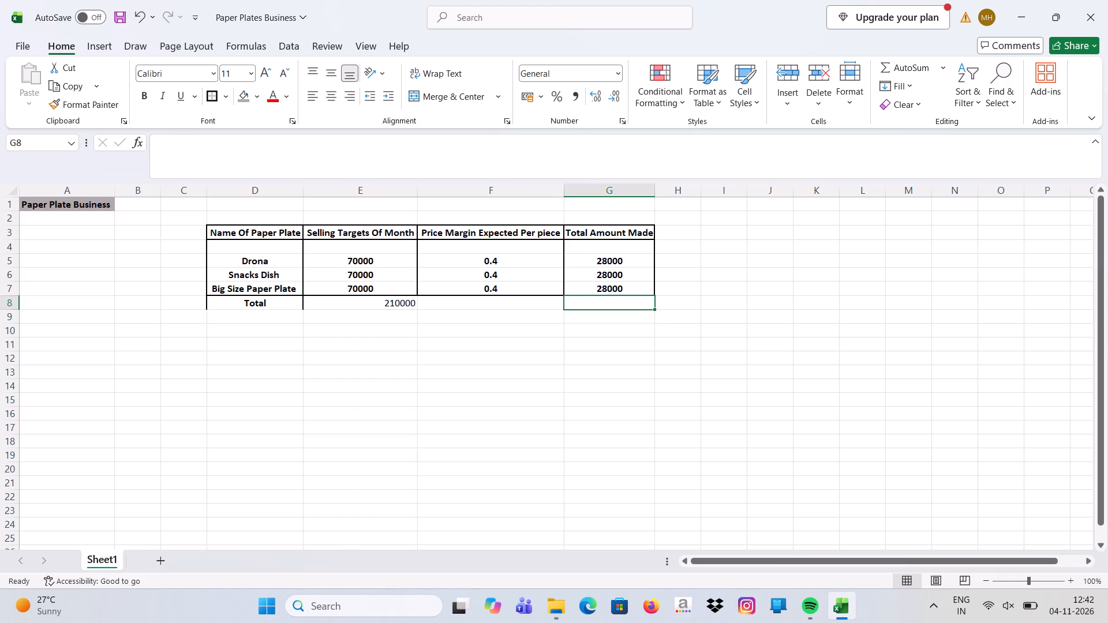
key(alt+equal)
key(Return)
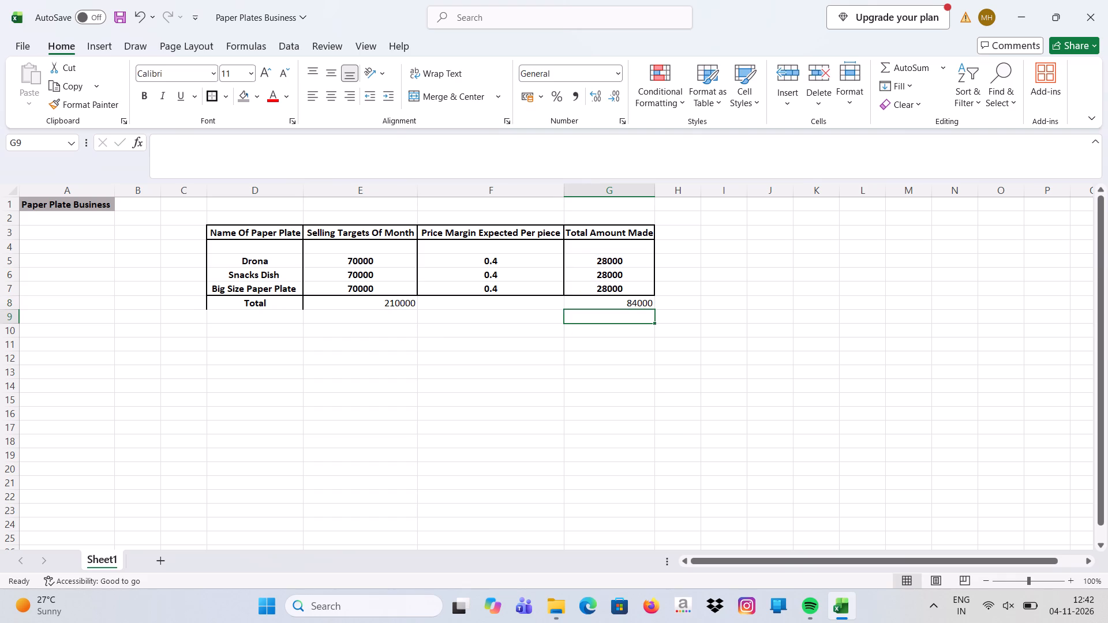
Format the Total row D8:G8 with a thick outside border, bold text and centre alignment.
key(Up)
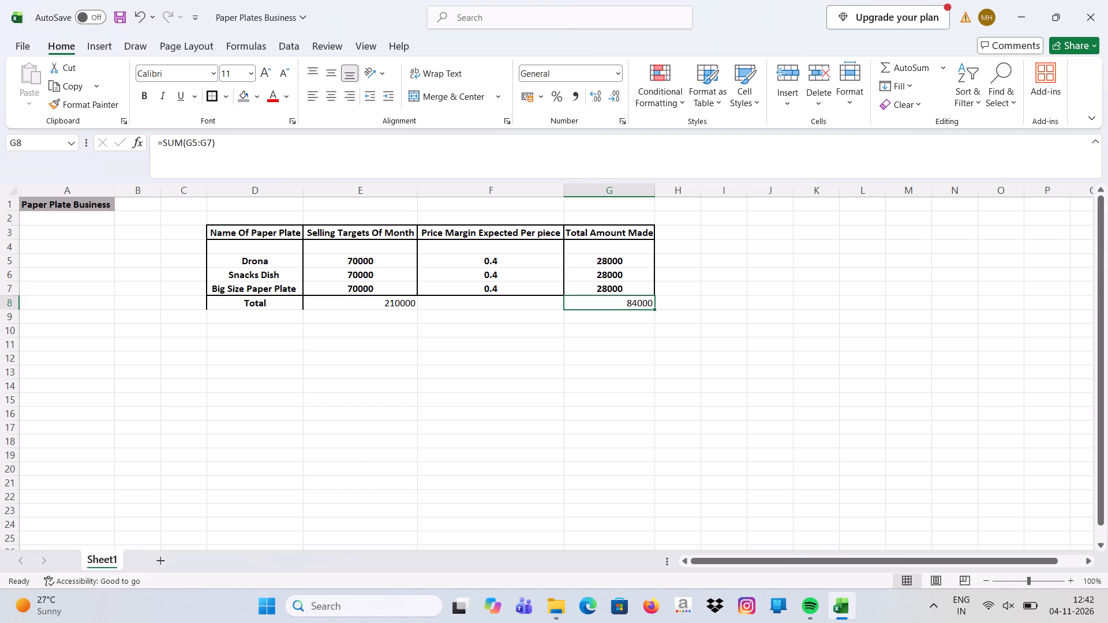
key(shift+Left)
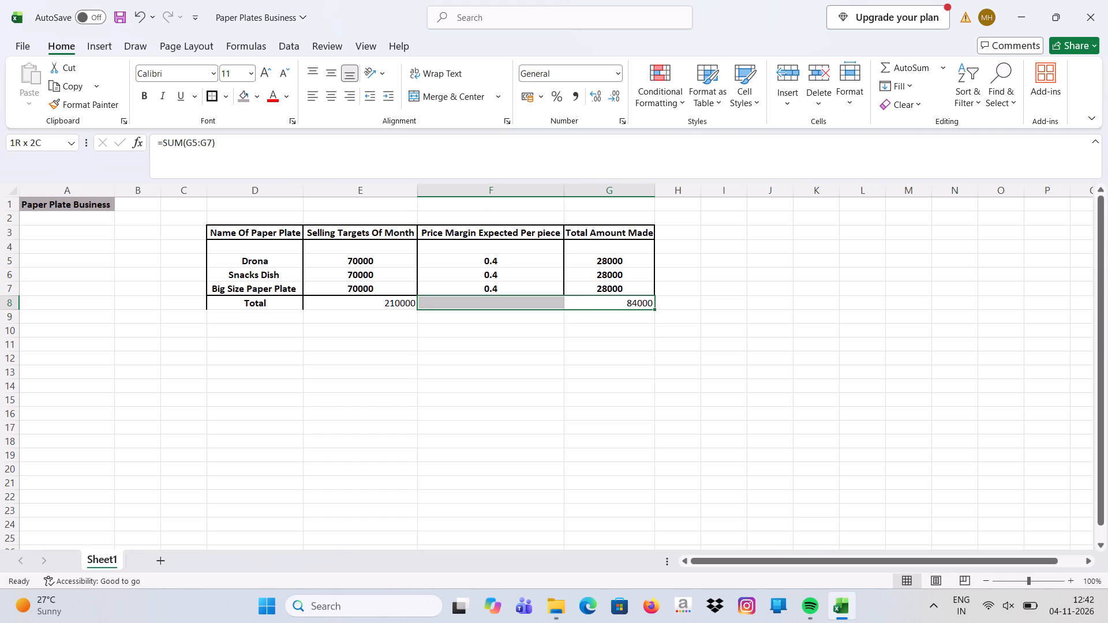
key(shift+Left)
key(shift+Left)
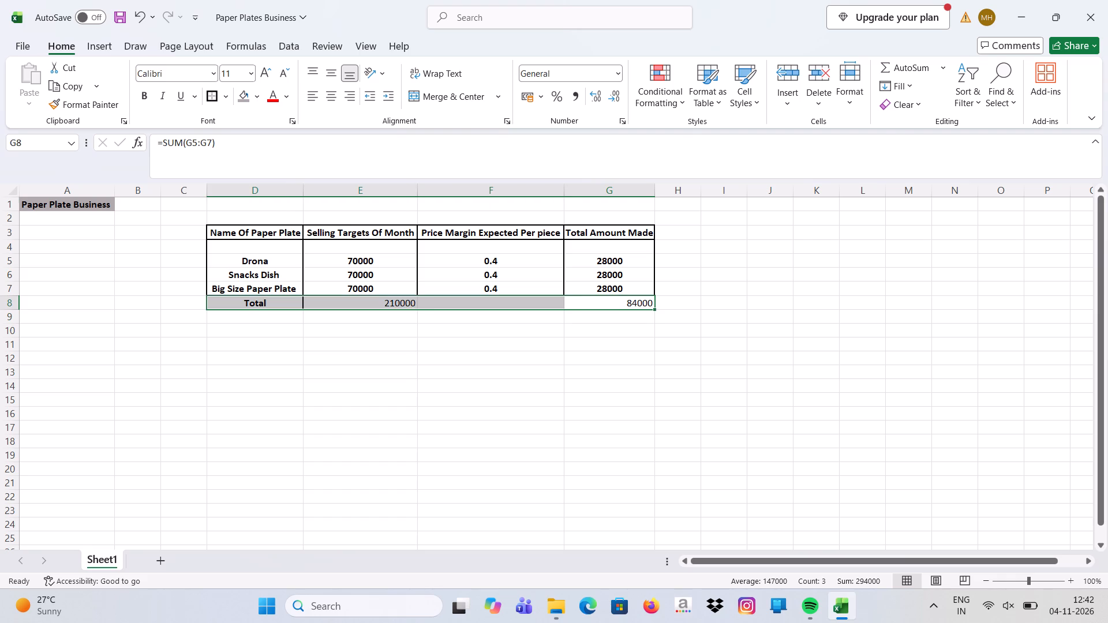
click(212, 94)
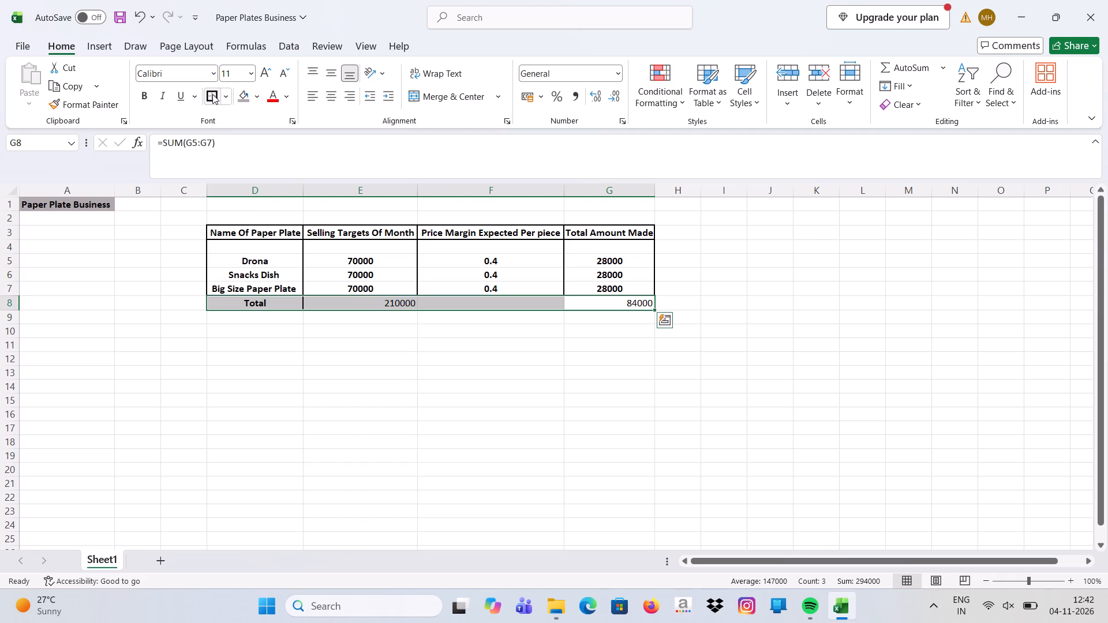
click(142, 95)
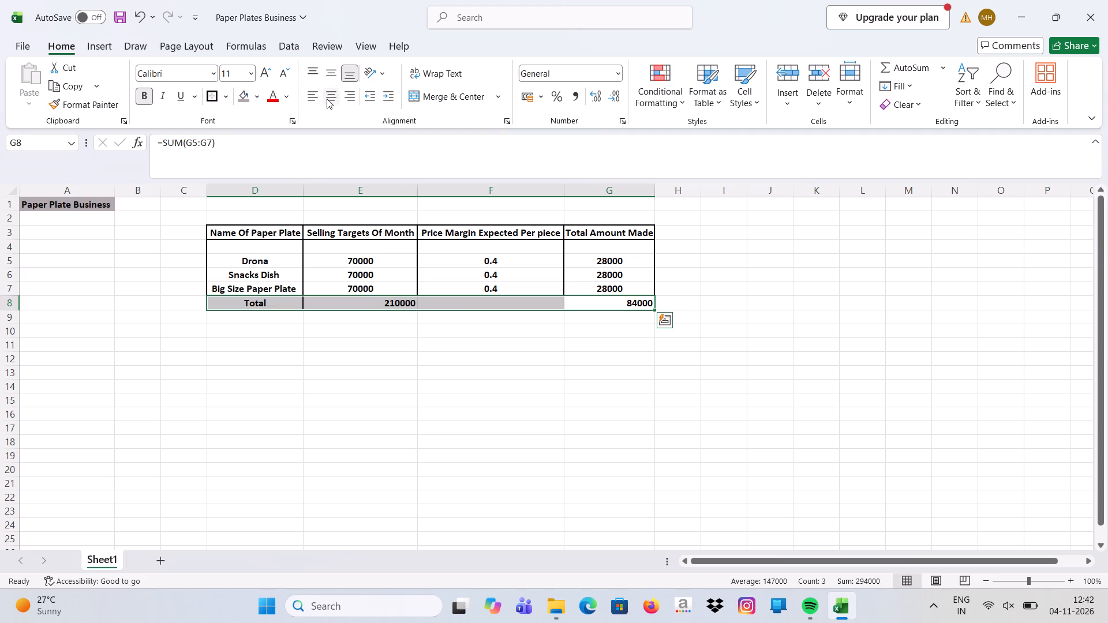
click(327, 99)
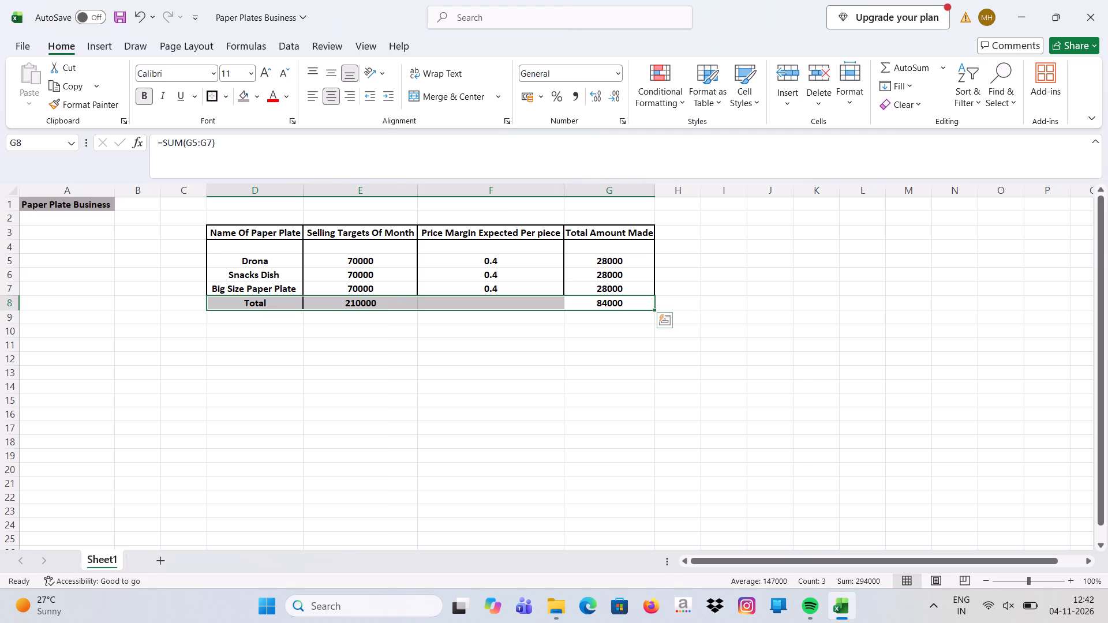
click(574, 339)
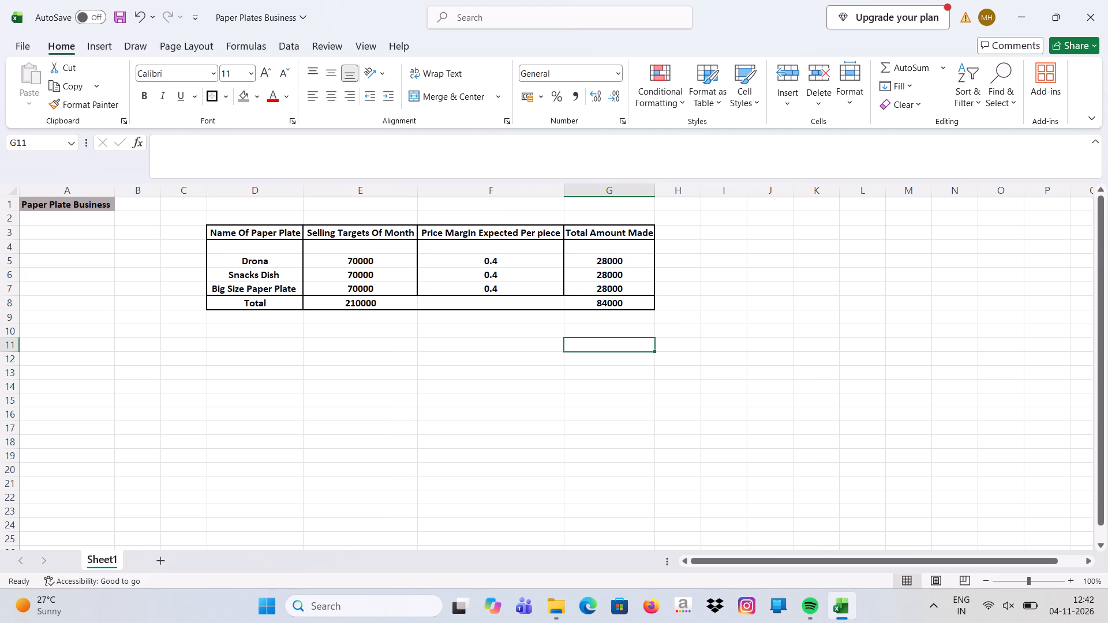
Fill the selling target total in E8 and the amount total in G8 with dark green.
click(368, 305)
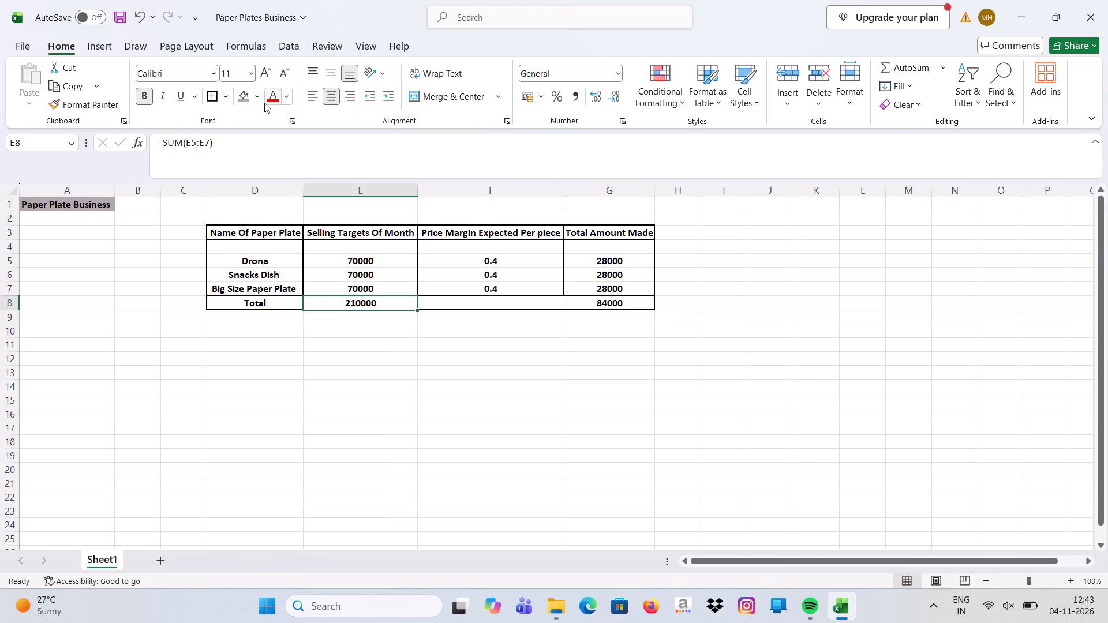
click(257, 100)
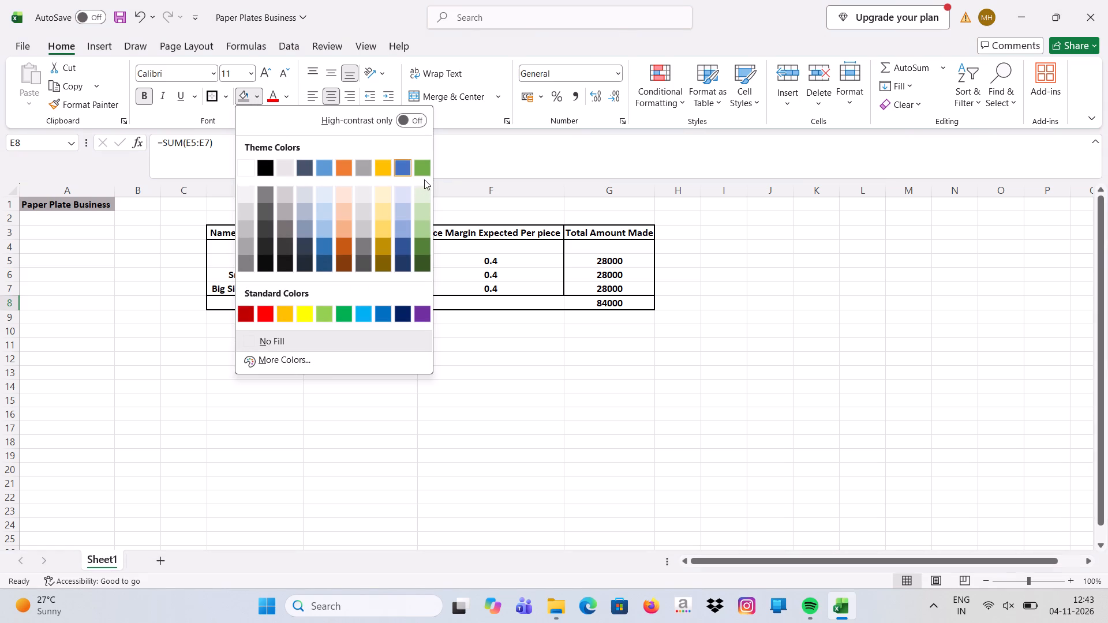
click(424, 245)
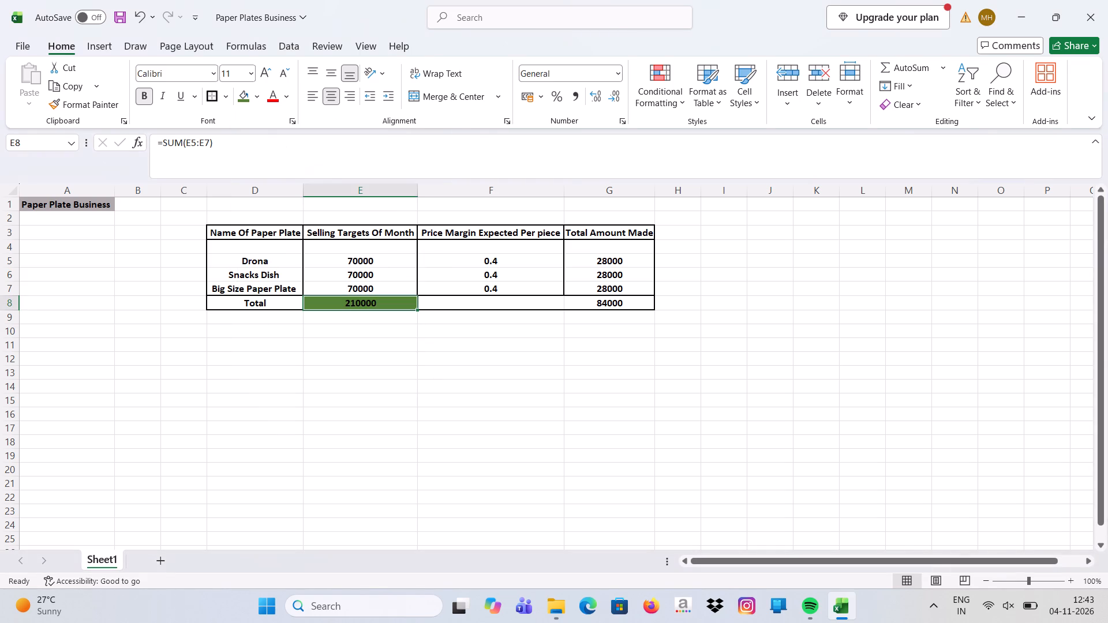
click(608, 304)
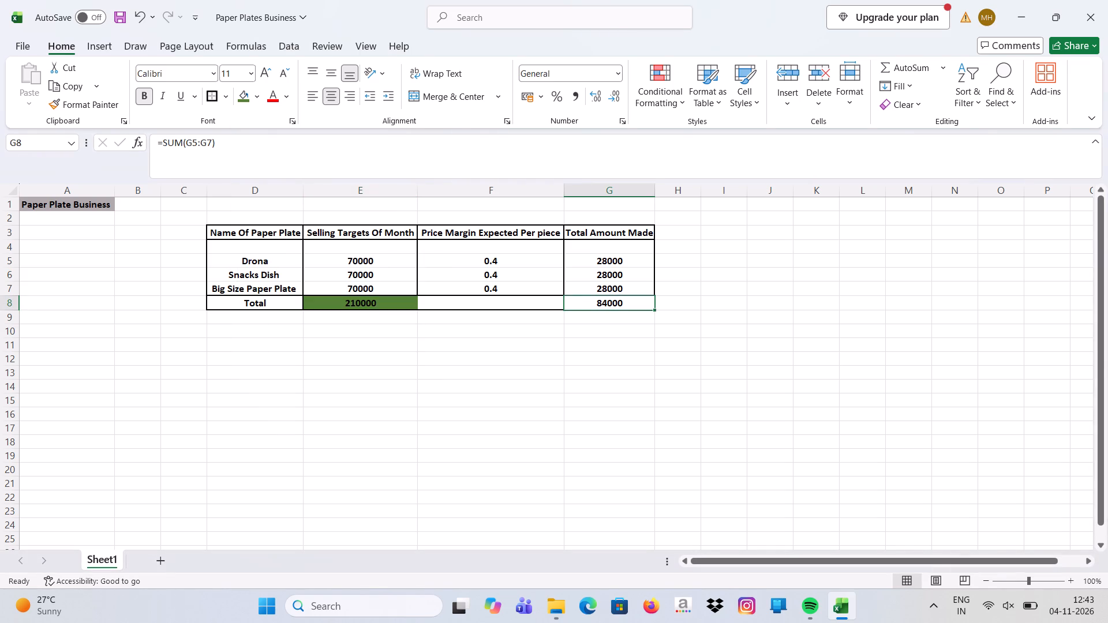
click(244, 98)
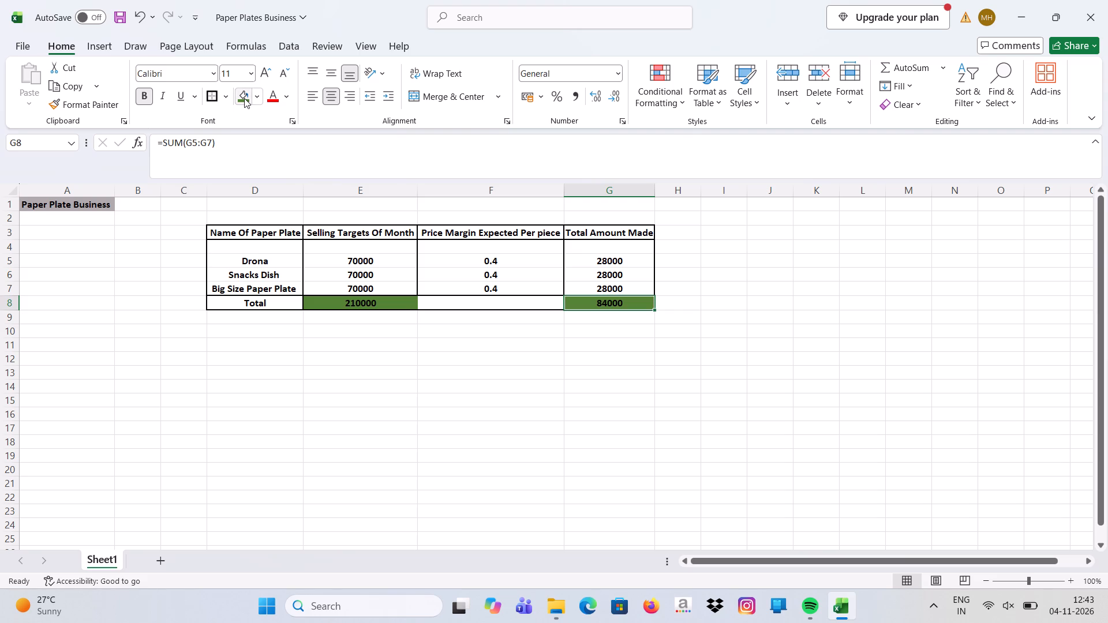
click(523, 332)
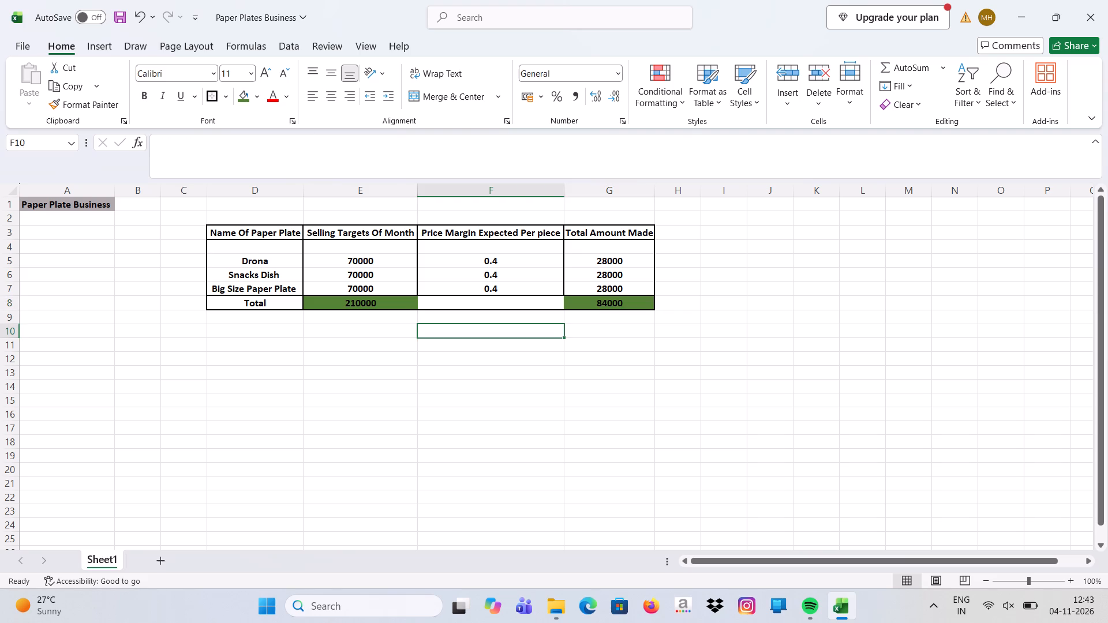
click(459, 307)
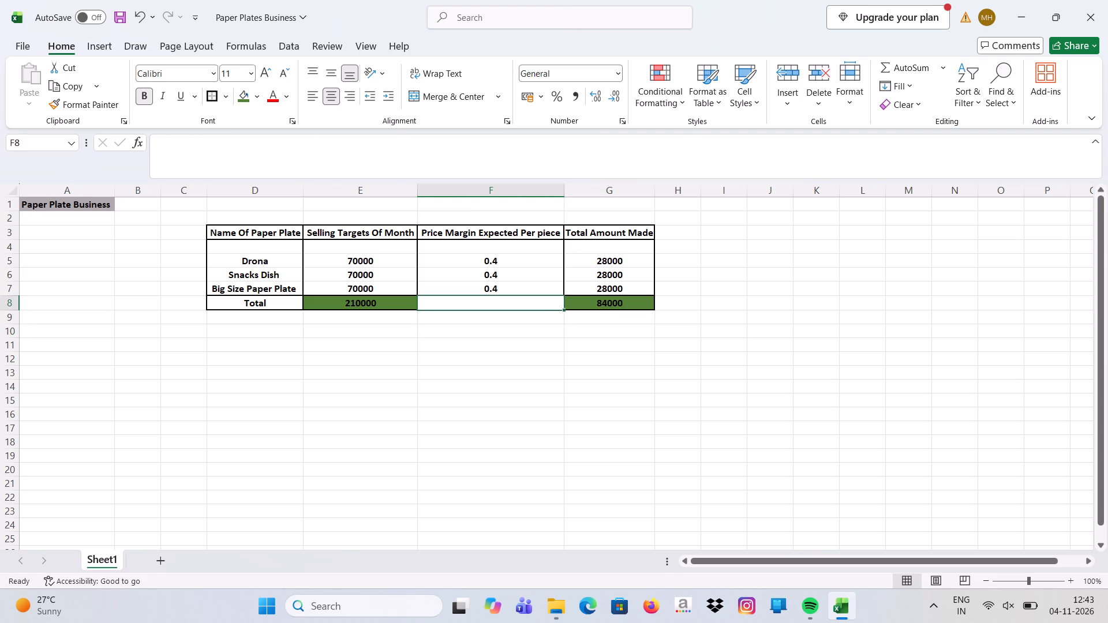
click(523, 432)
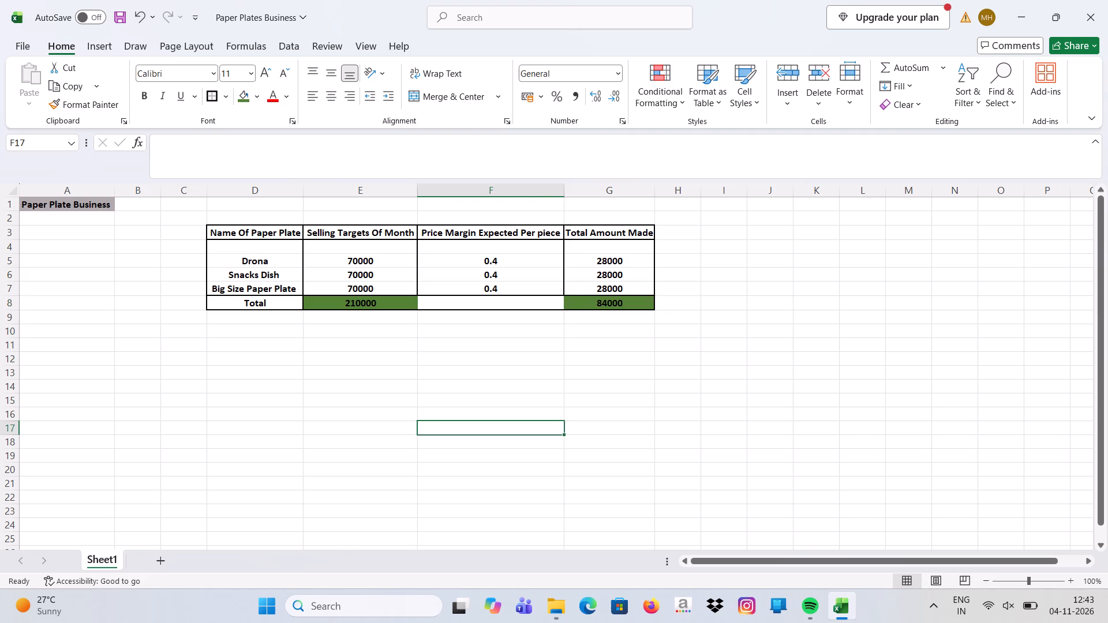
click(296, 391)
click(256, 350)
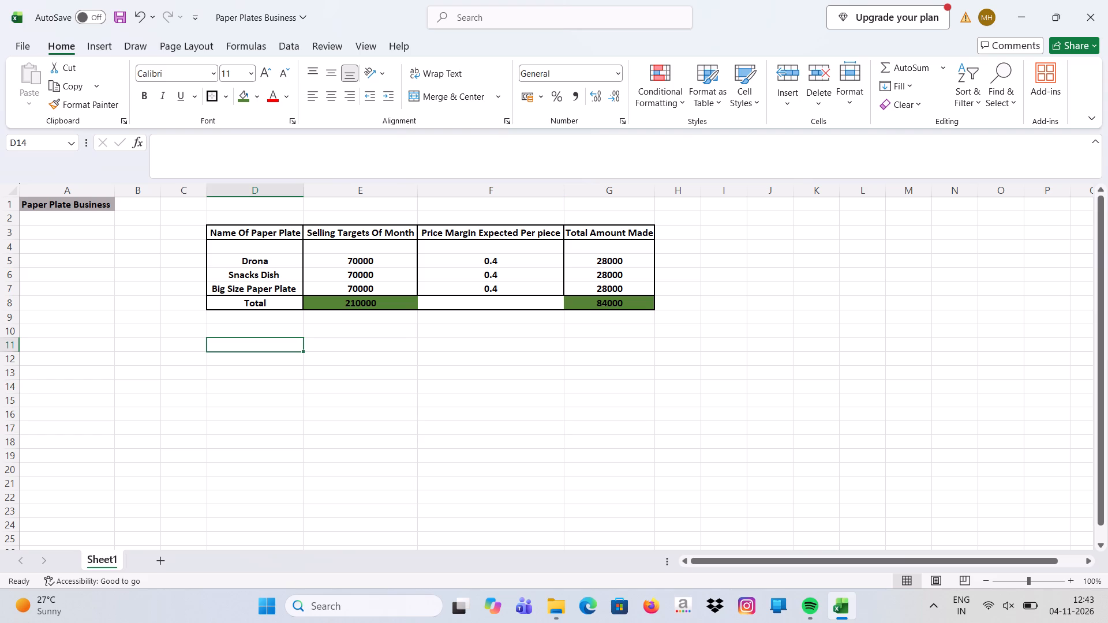
Save the Paper Plates Business workbook.
key(ctrl+s)
key(ctrl+s)
key(ctrl+s)
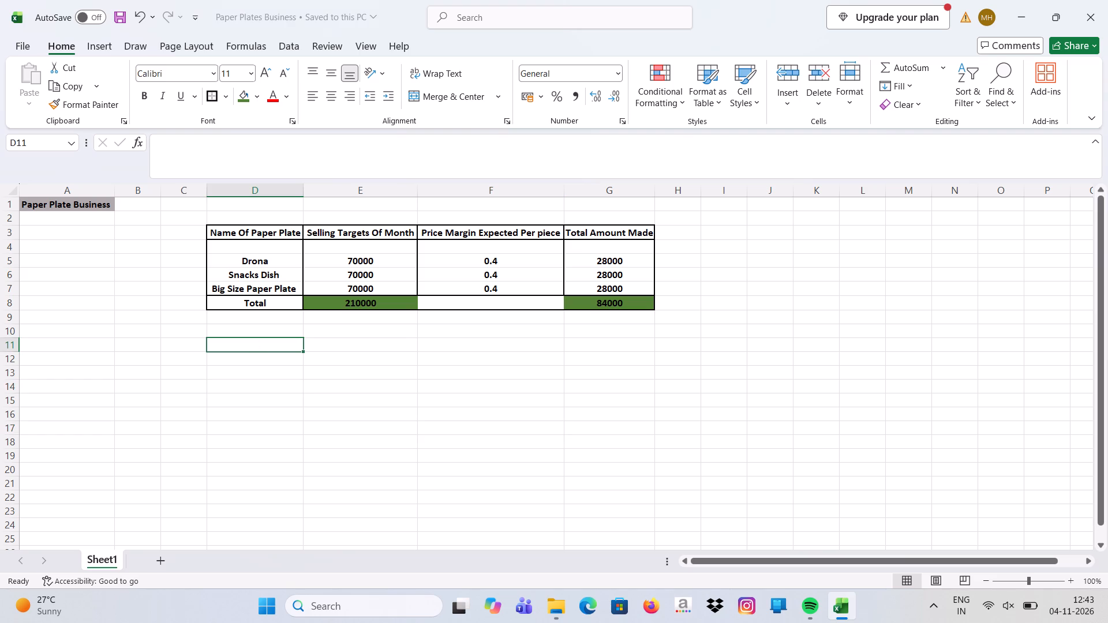
Extend the title in A1 to Paper Plate Business Target and auto-fit the width of column A.
click(76, 207)
click(264, 138)
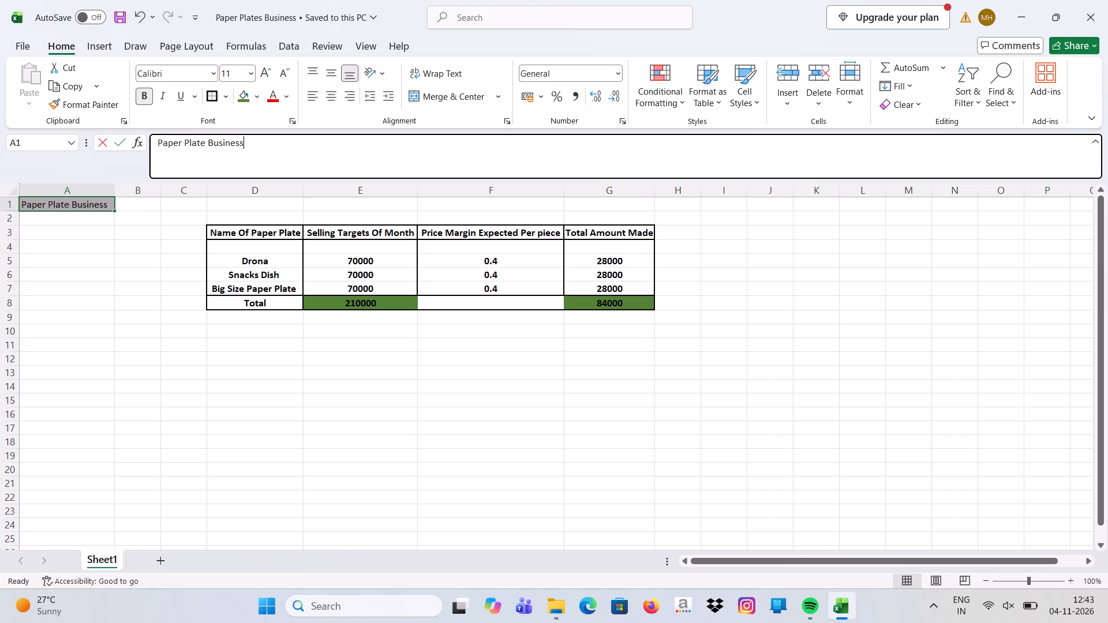
key(space)
text(Tar)
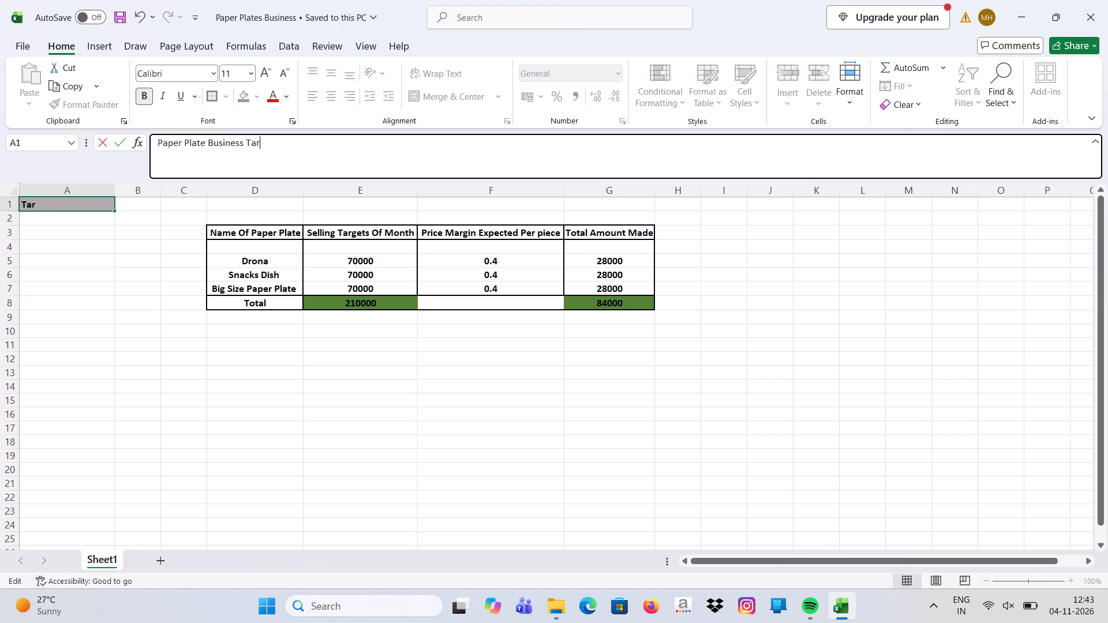
text(get)
key(space)
key(Return)
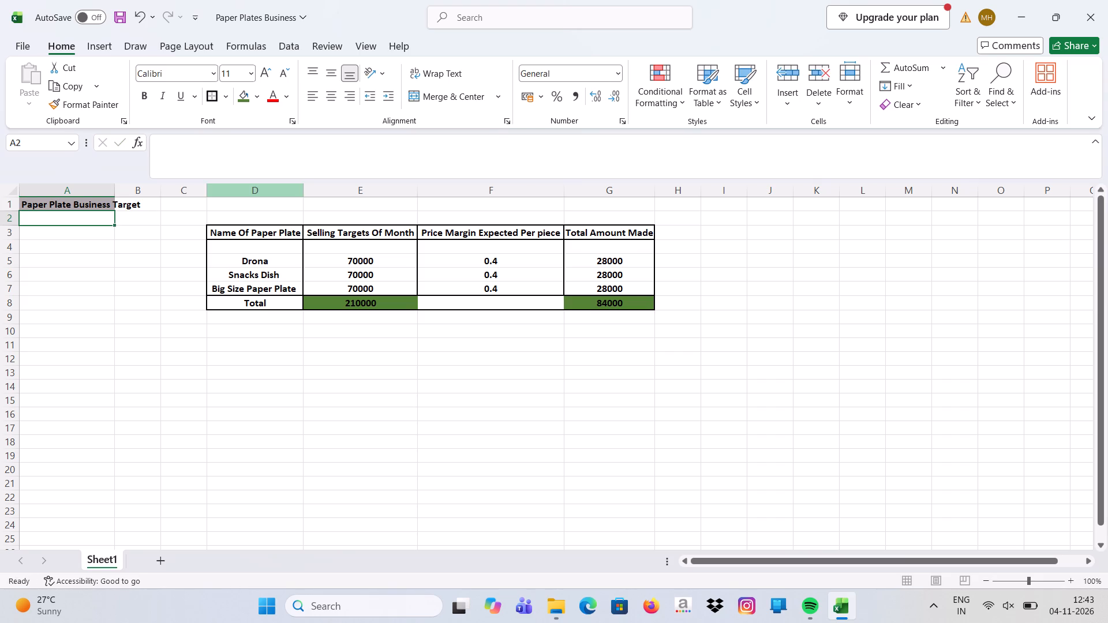
double_click(115, 187)
click(144, 262)
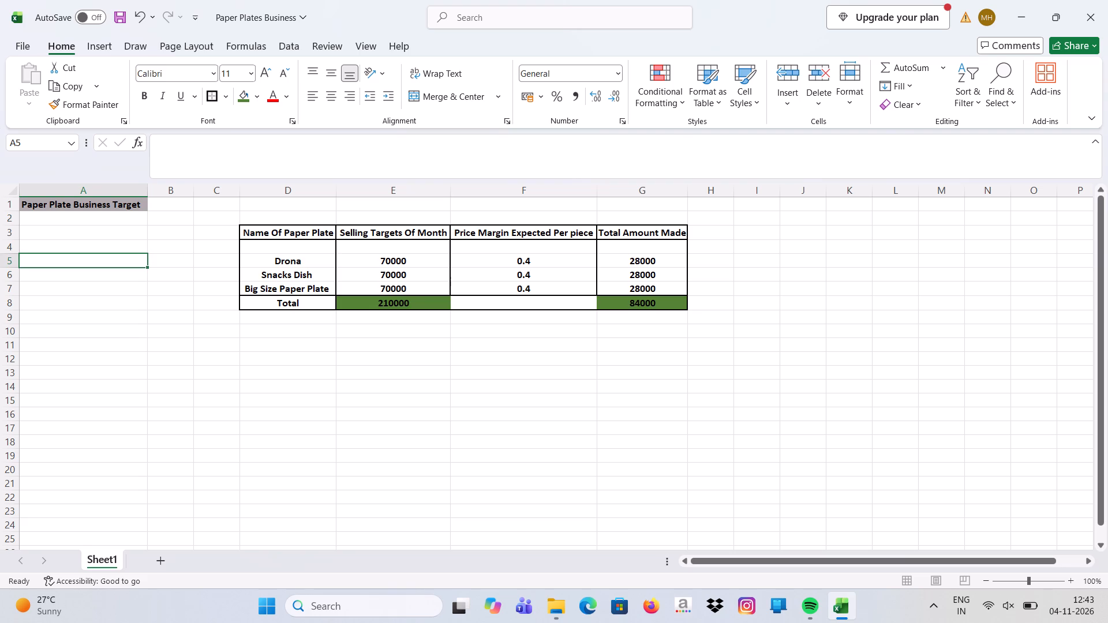
Save the Paper Plates Business workbook.
click(140, 299)
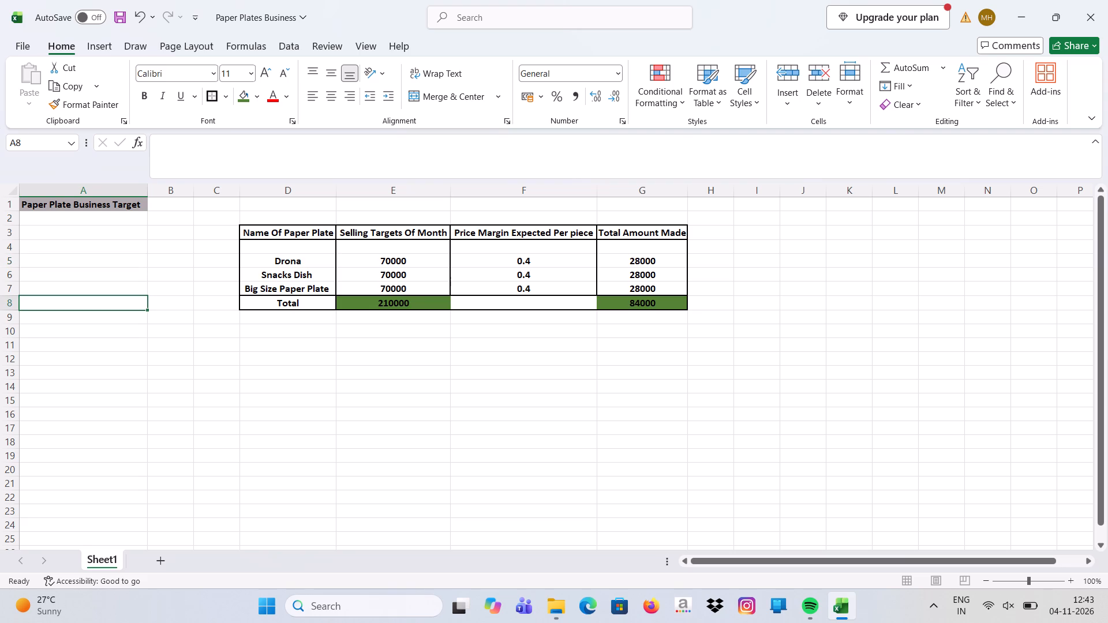
key(ctrl+s)
key(ctrl+s)
key(ctrl+s)
key(ctrl+s)
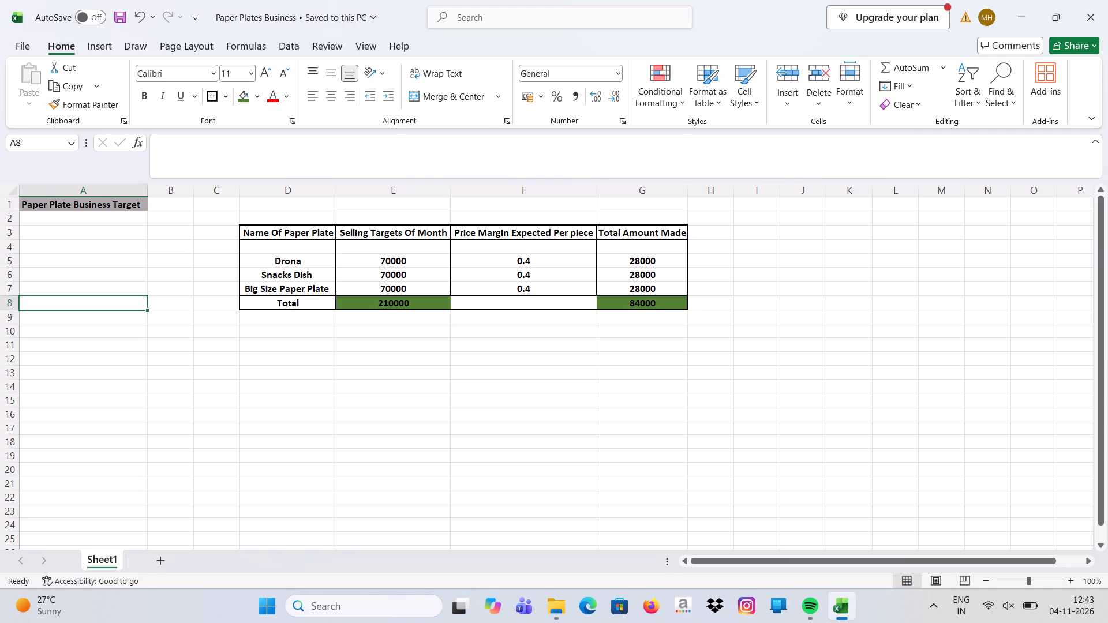
Rename the worksheet Sheet1 as Paper Plate Business Target.
double_click(118, 556)
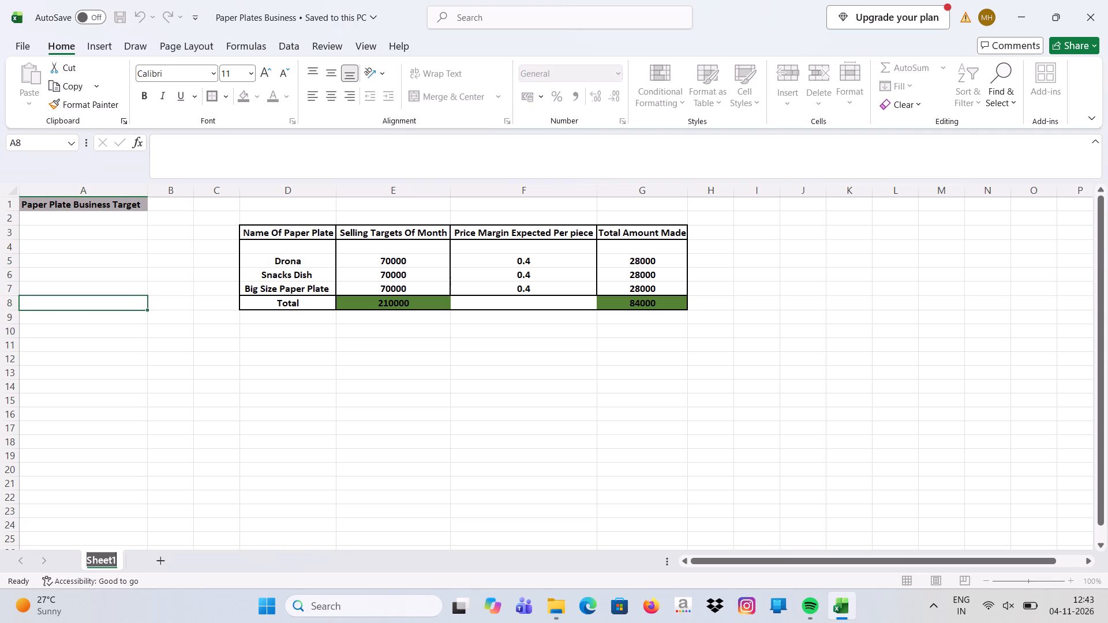
text(Pare)
key(BackSpace)
key(BackSpace)
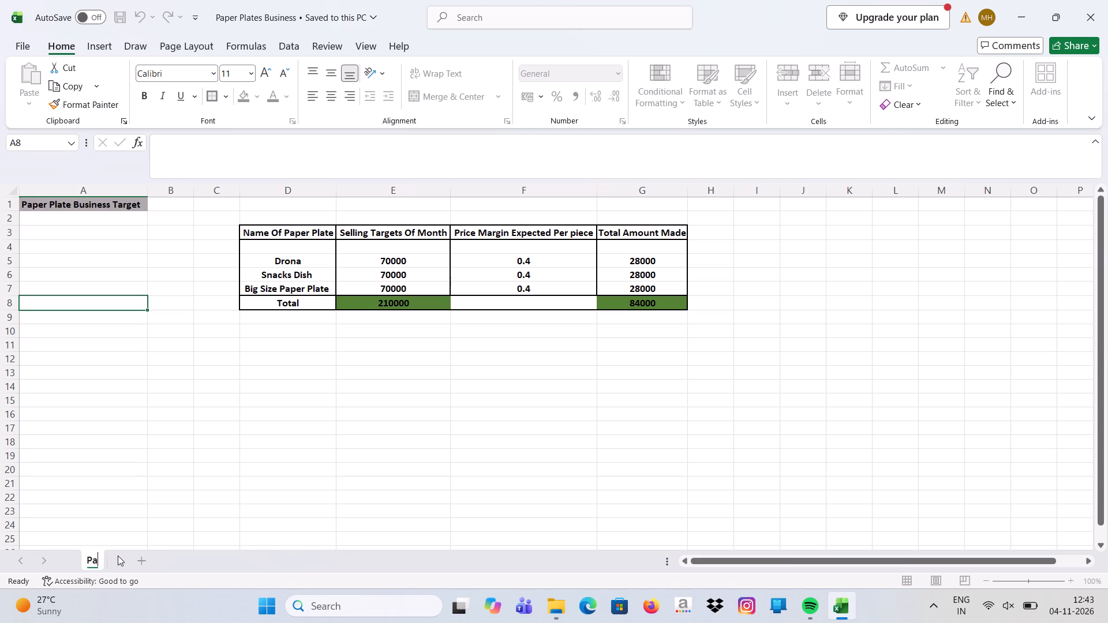
text(er)
key(BackSpace)
key(BackSpace)
text(per)
key(space)
text(Plate)
key(space)
text(Business)
key(space)
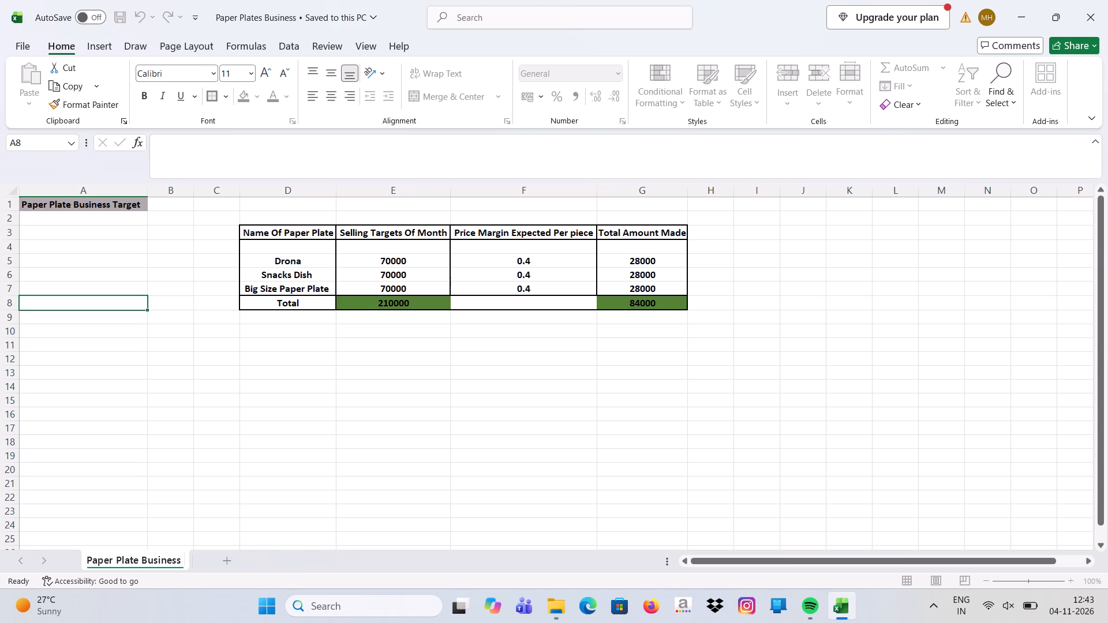
text(Target)
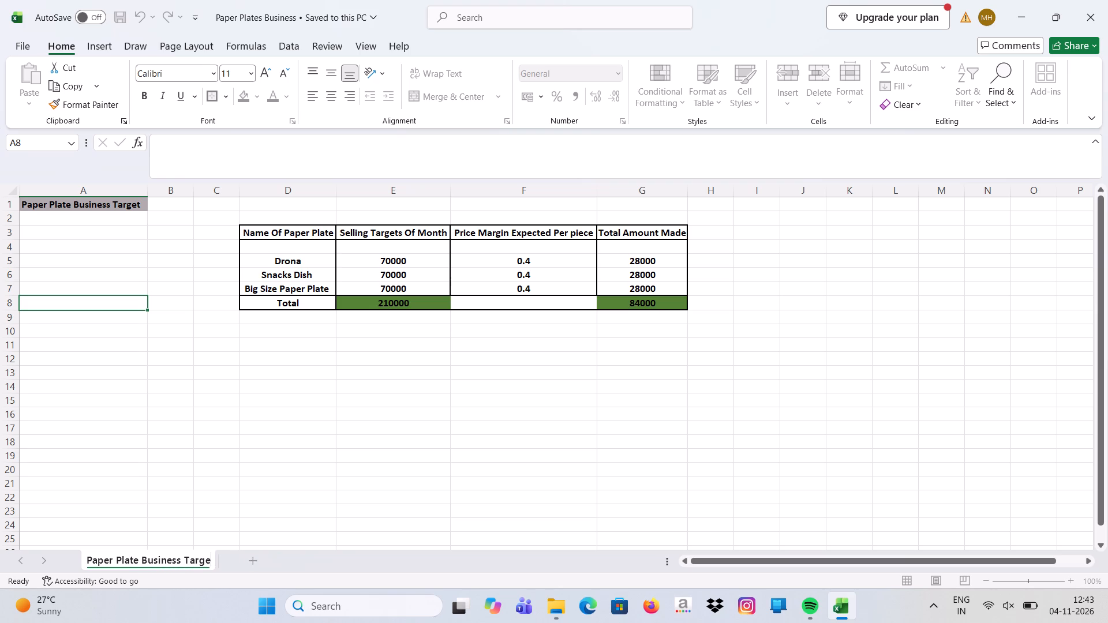
key(Return)
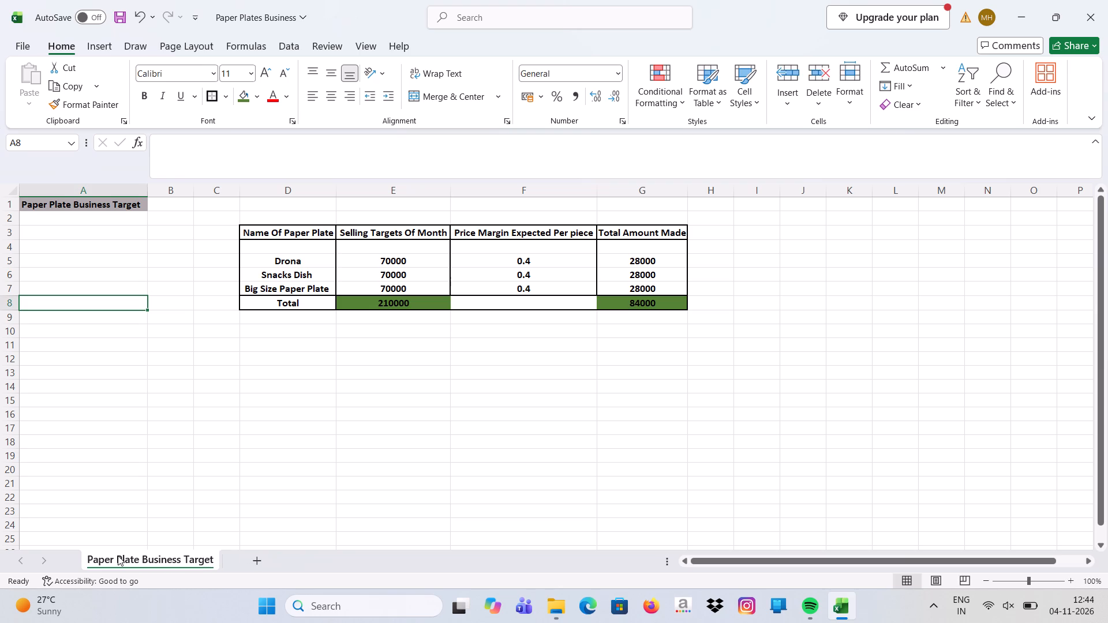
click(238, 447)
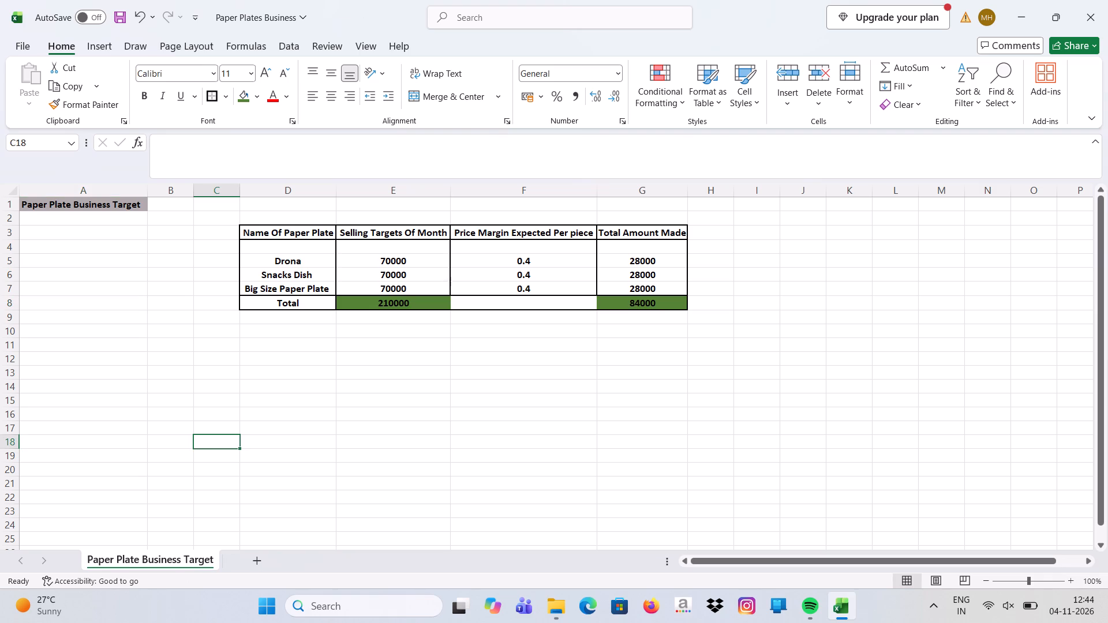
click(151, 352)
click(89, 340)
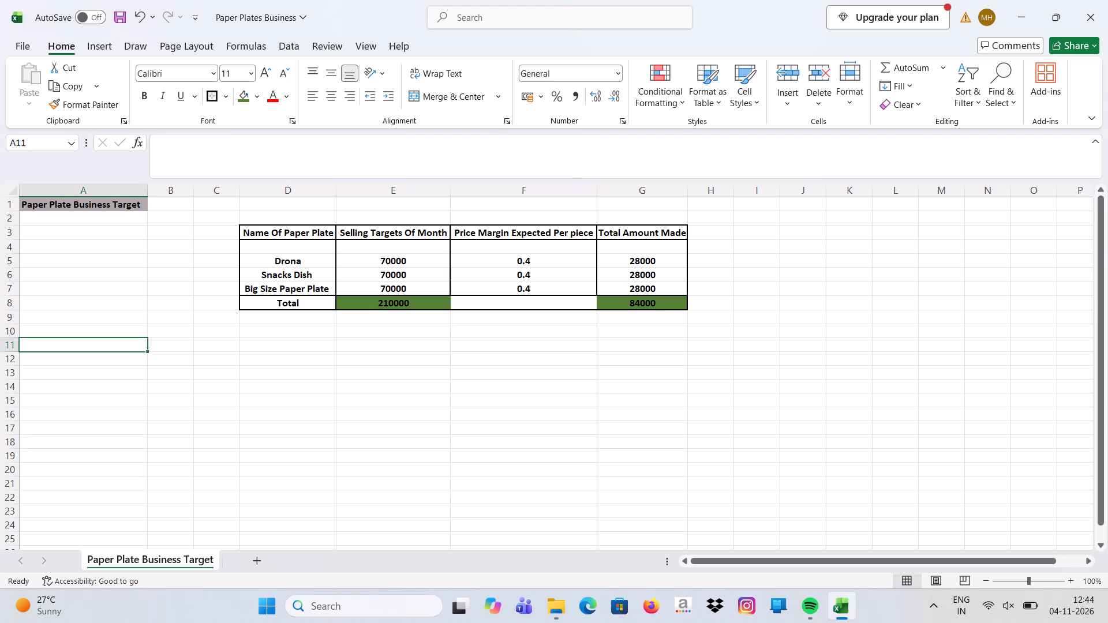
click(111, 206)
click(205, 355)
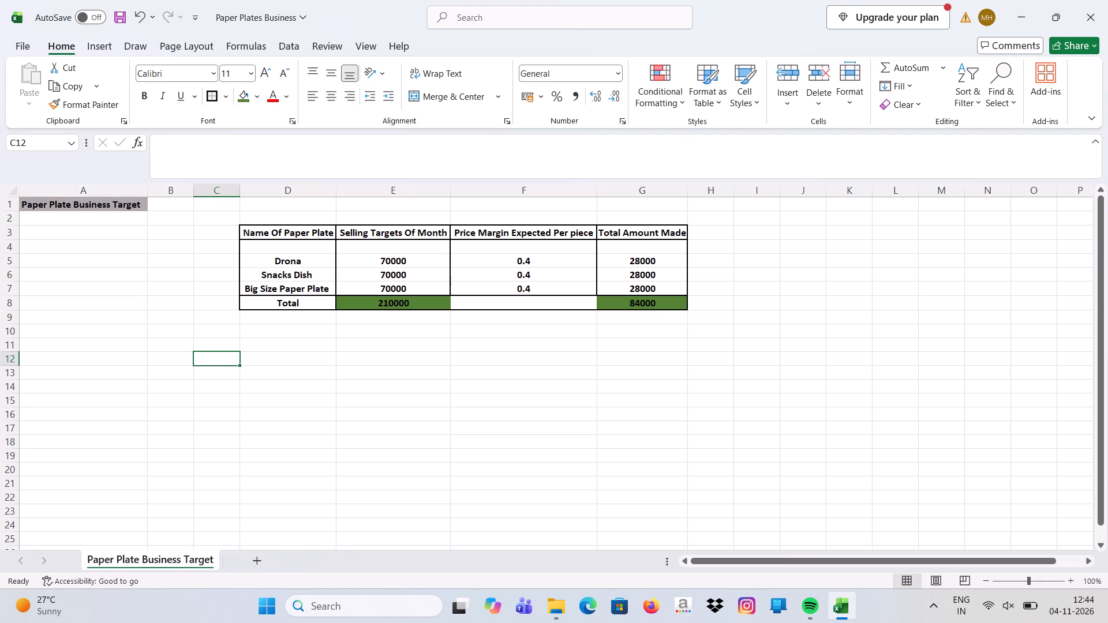
Apply a thick outside border to the selling target total in E8 and the amount total in G8.
click(437, 306)
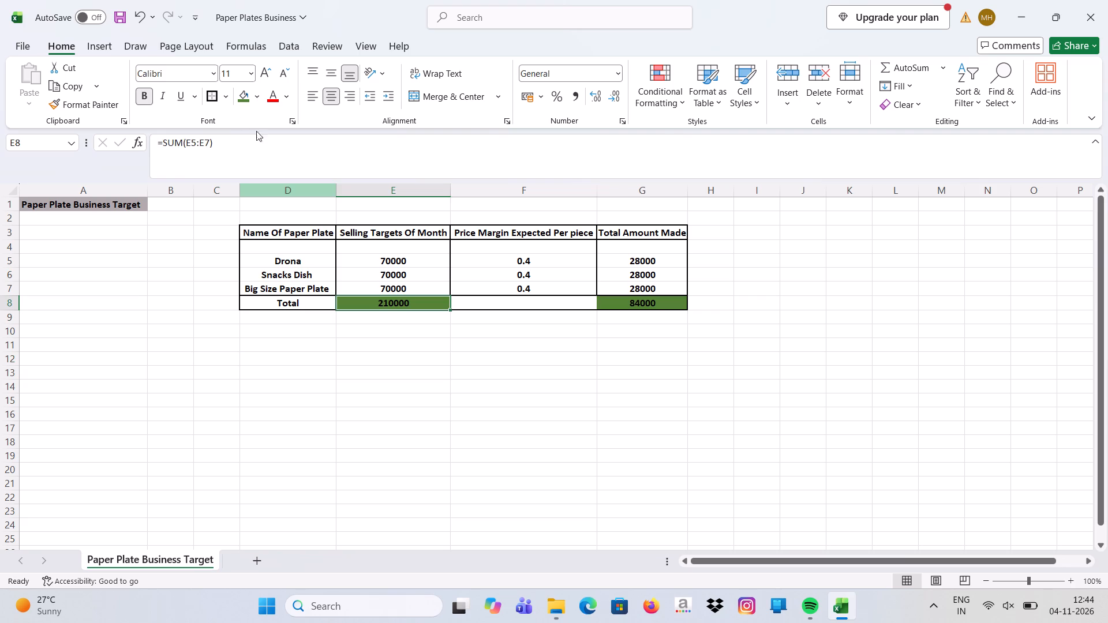
click(208, 92)
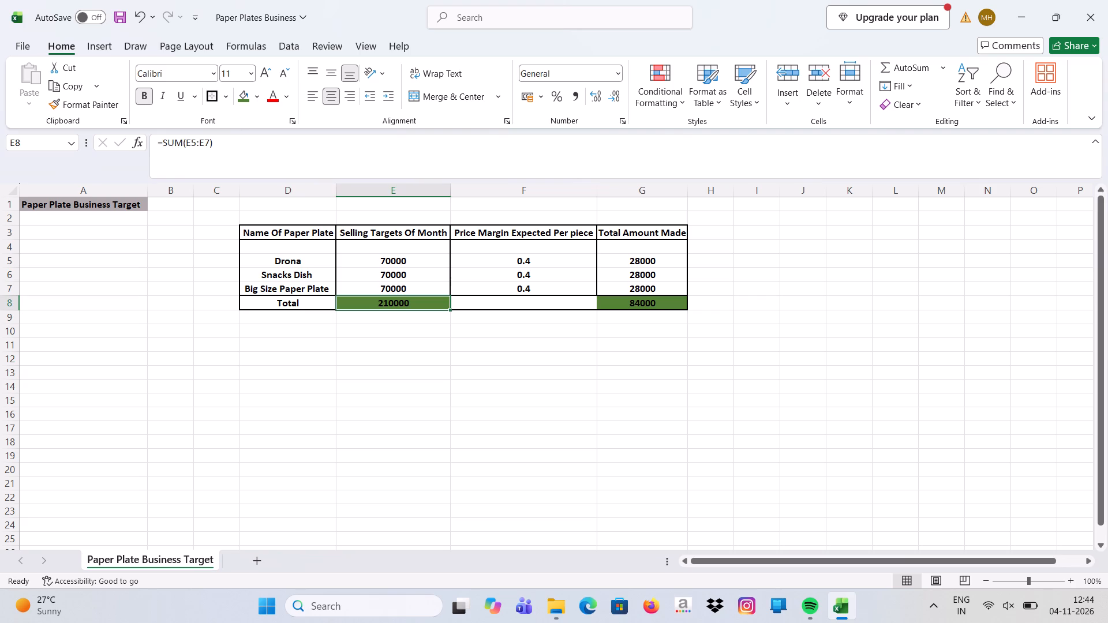
click(605, 299)
click(216, 100)
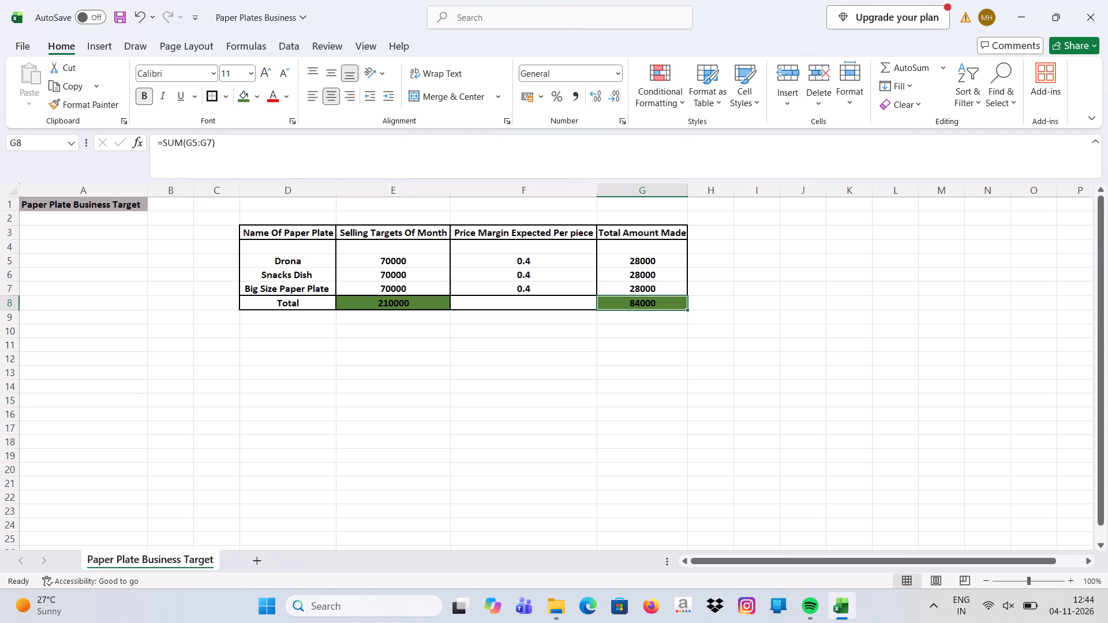
Save the Paper Plates Business workbook with the renamed sheet and bordered totals.
click(615, 395)
click(496, 368)
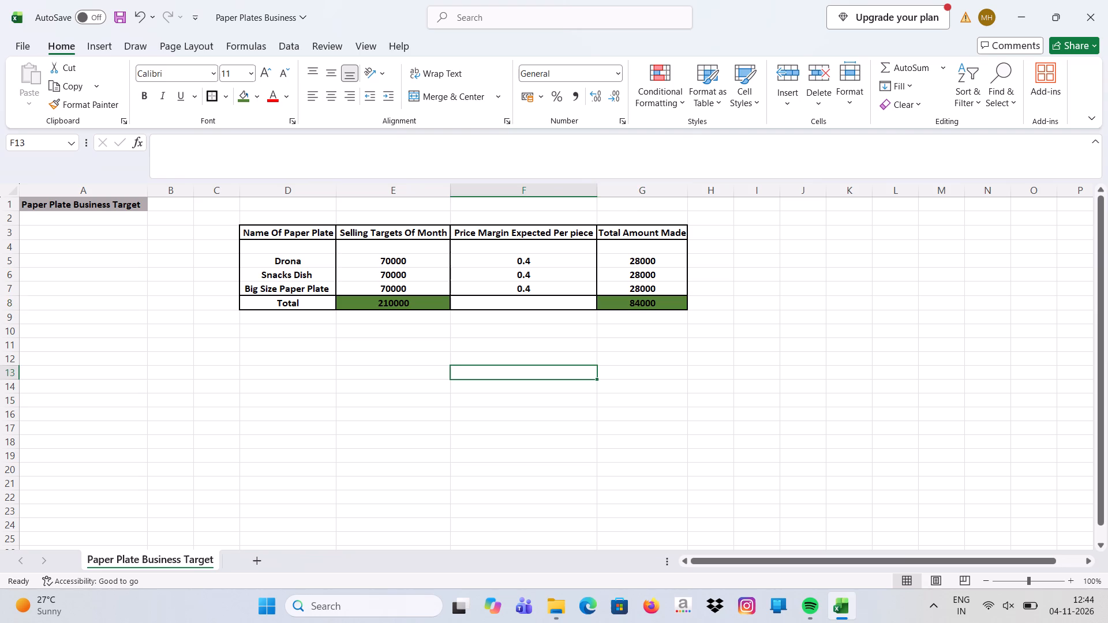
click(537, 328)
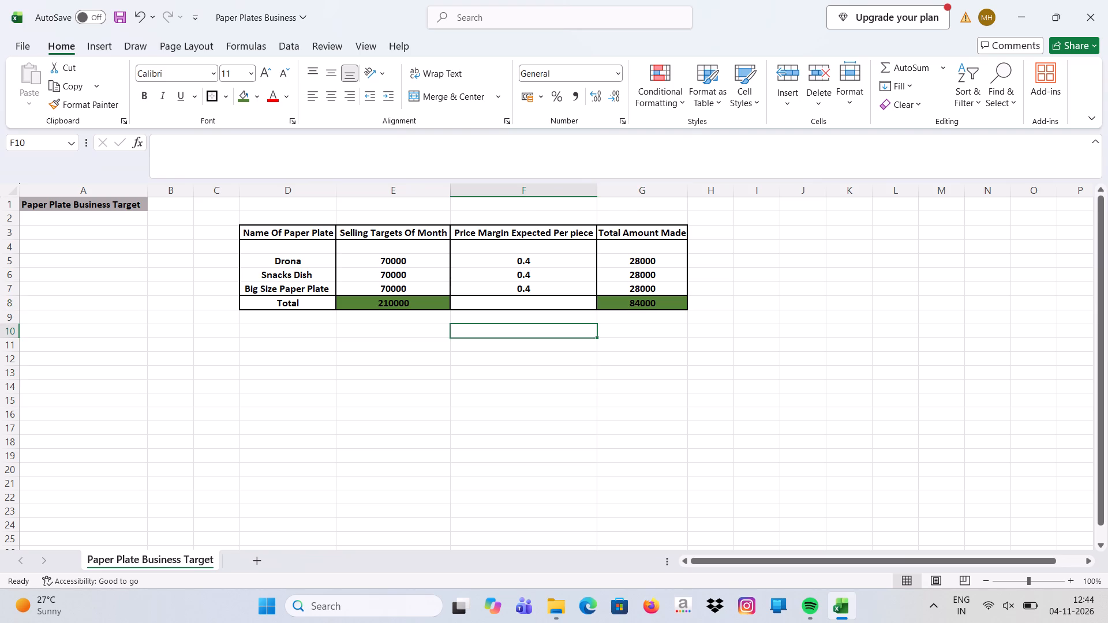
click(414, 397)
key(ctrl+s)
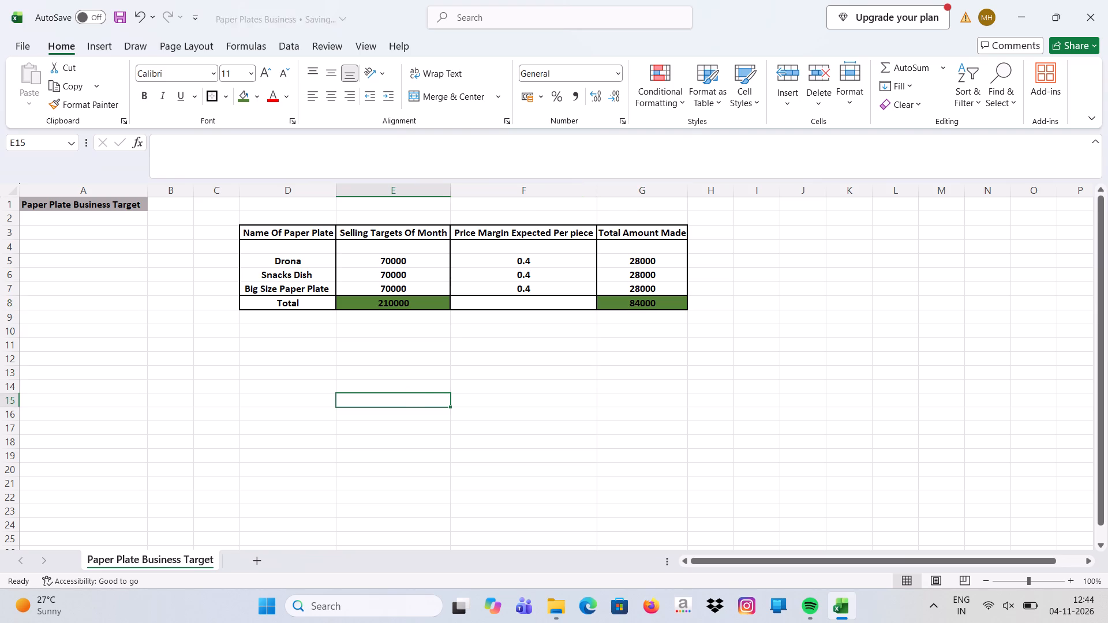
key(ctrl+s)
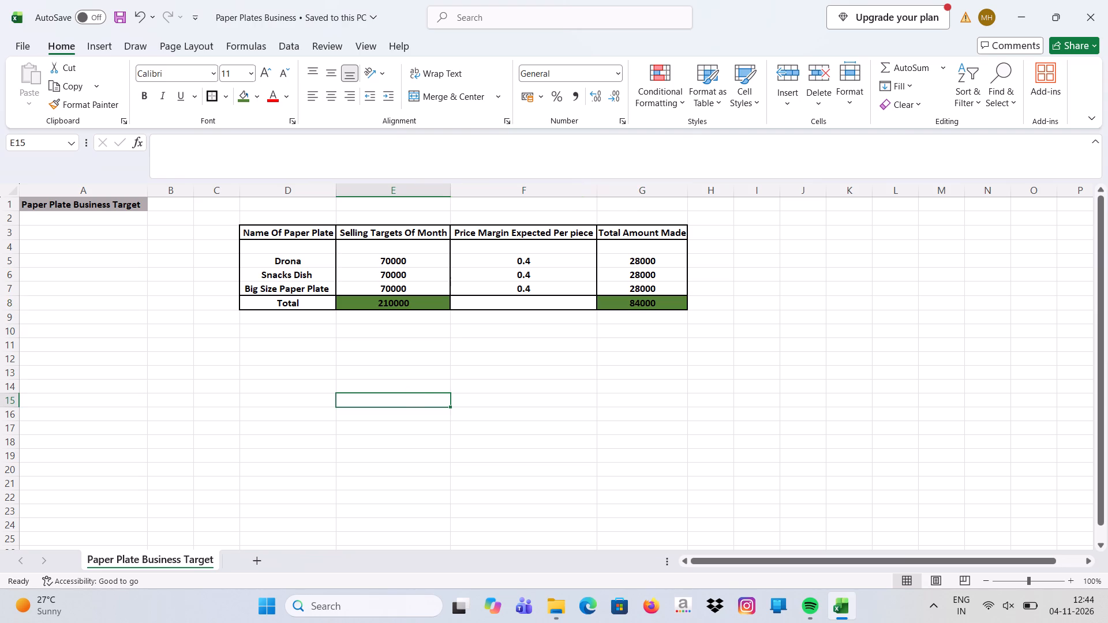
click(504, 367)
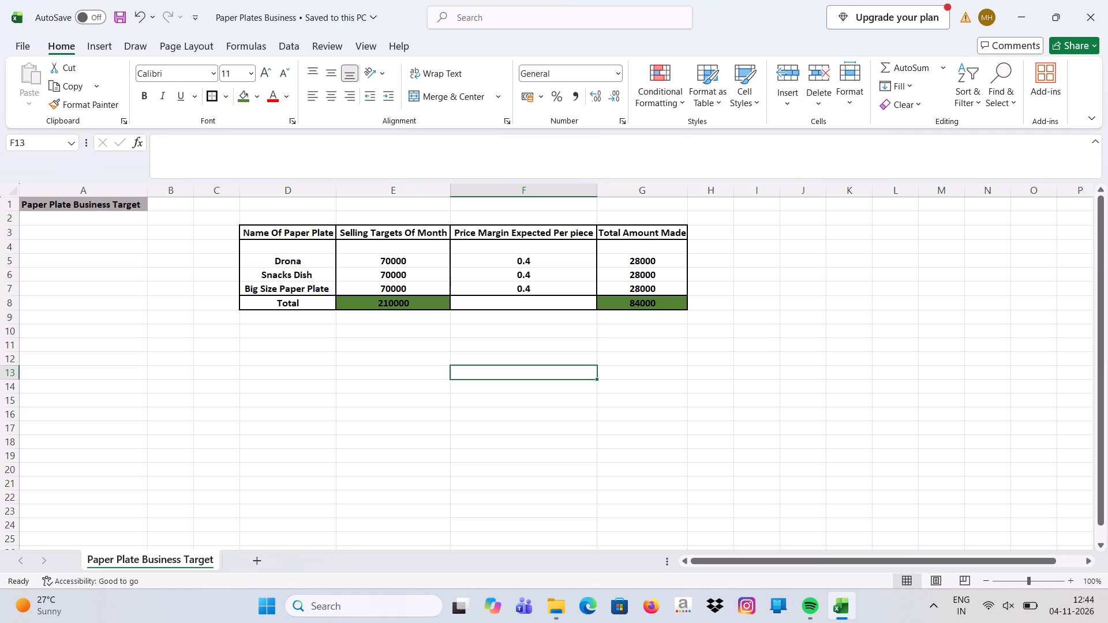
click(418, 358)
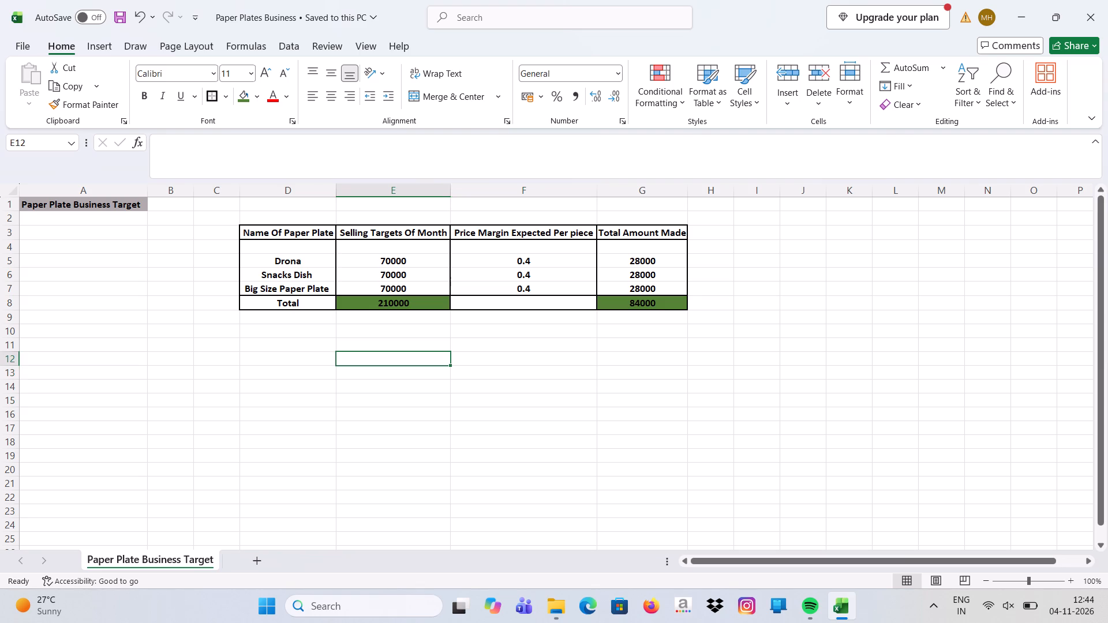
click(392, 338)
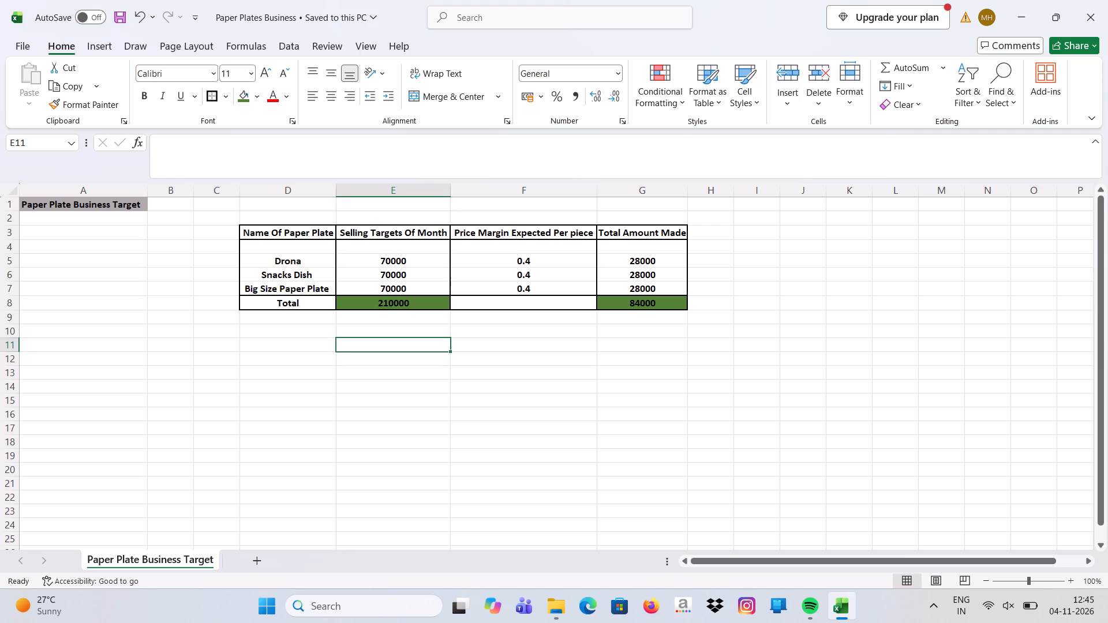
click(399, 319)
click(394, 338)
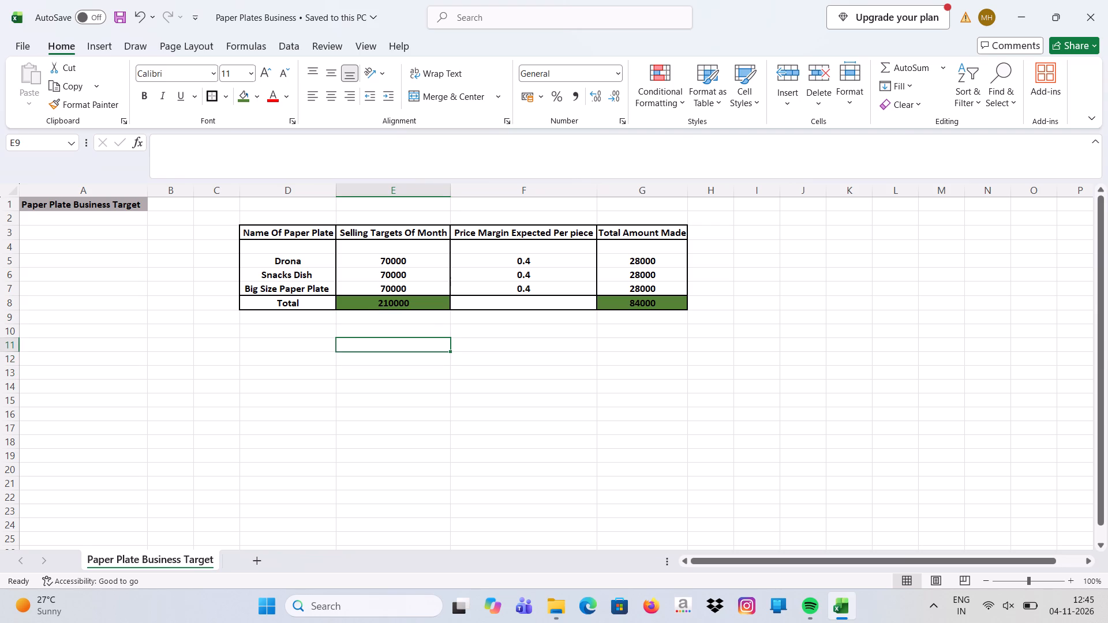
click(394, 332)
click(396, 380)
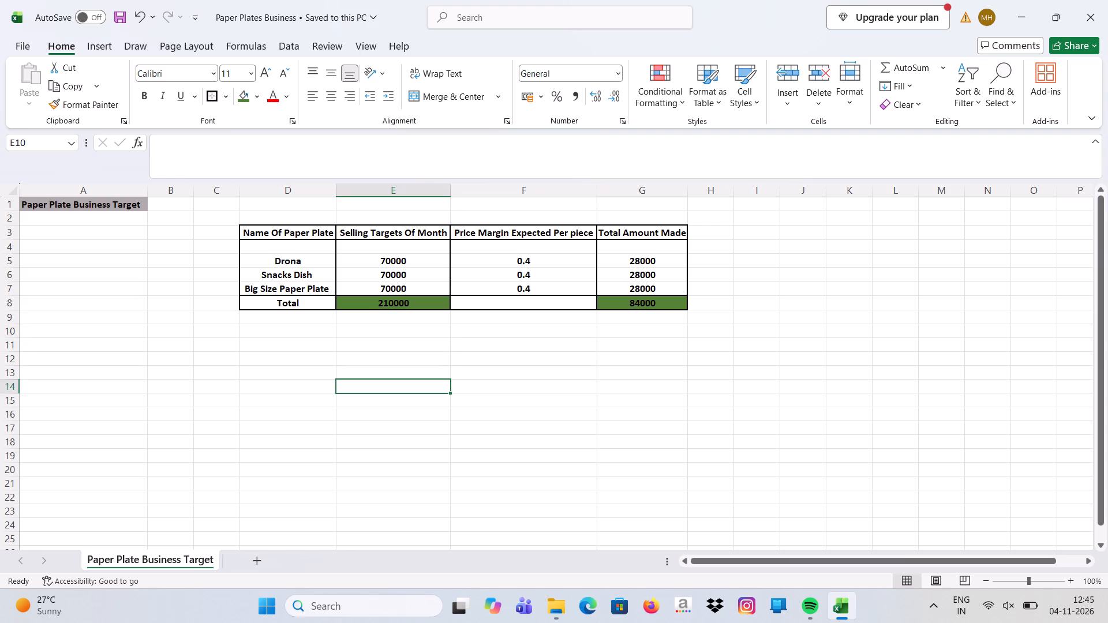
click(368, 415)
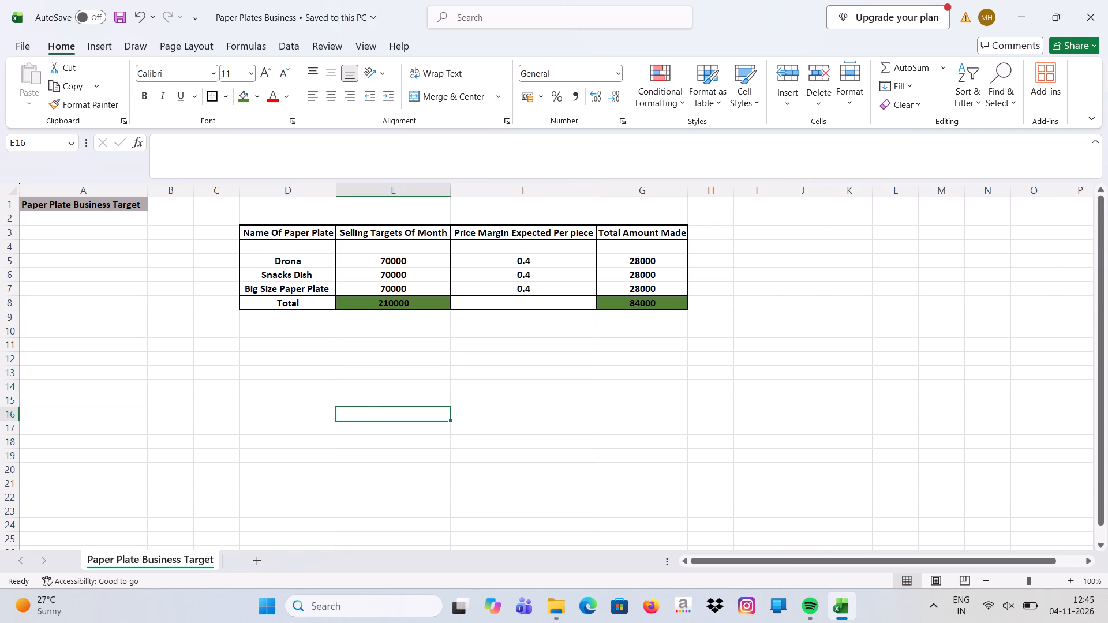
Save the Paper Plates Business workbook once more and close it.
key(ctrl+s)
key(ctrl+s)
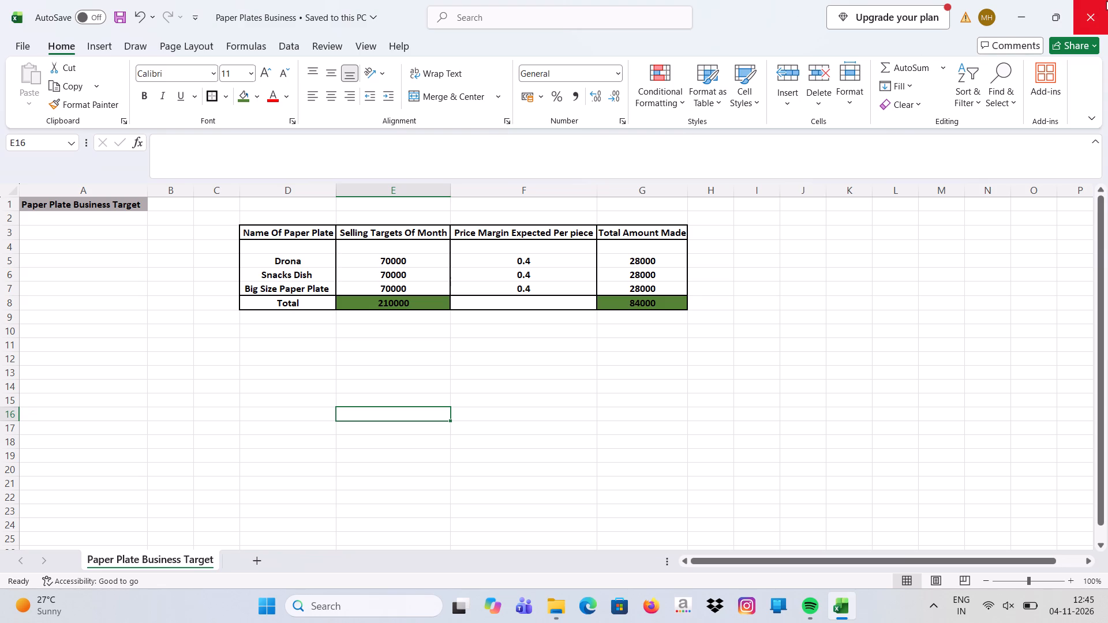
click(1084, 22)
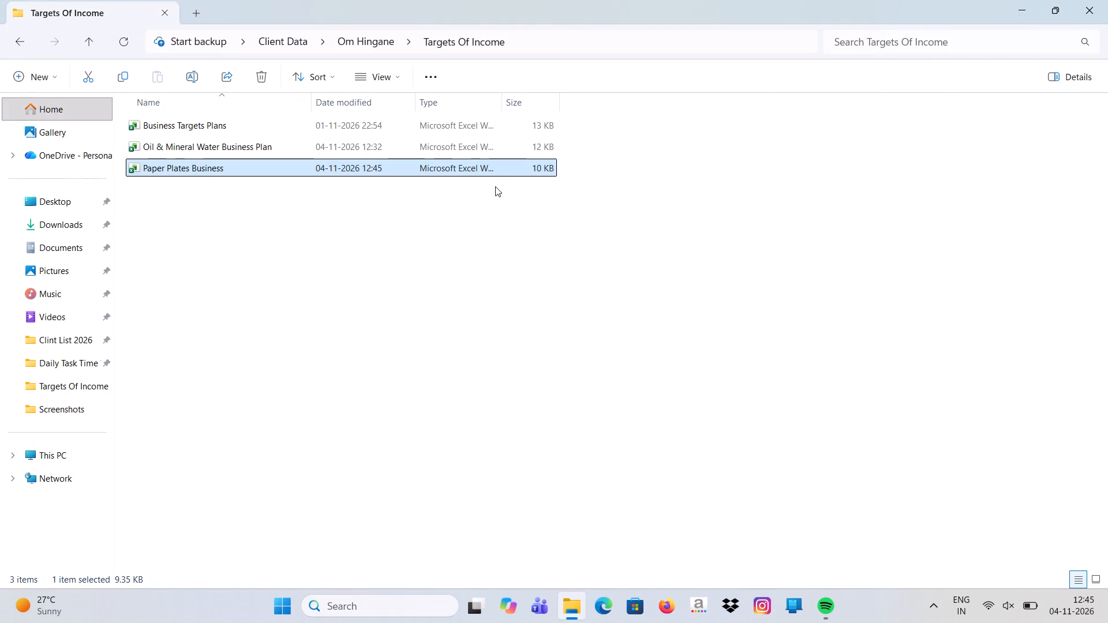
Go back in File Explorer from Targets Of Income to the client's folder.
key(alt+Left)
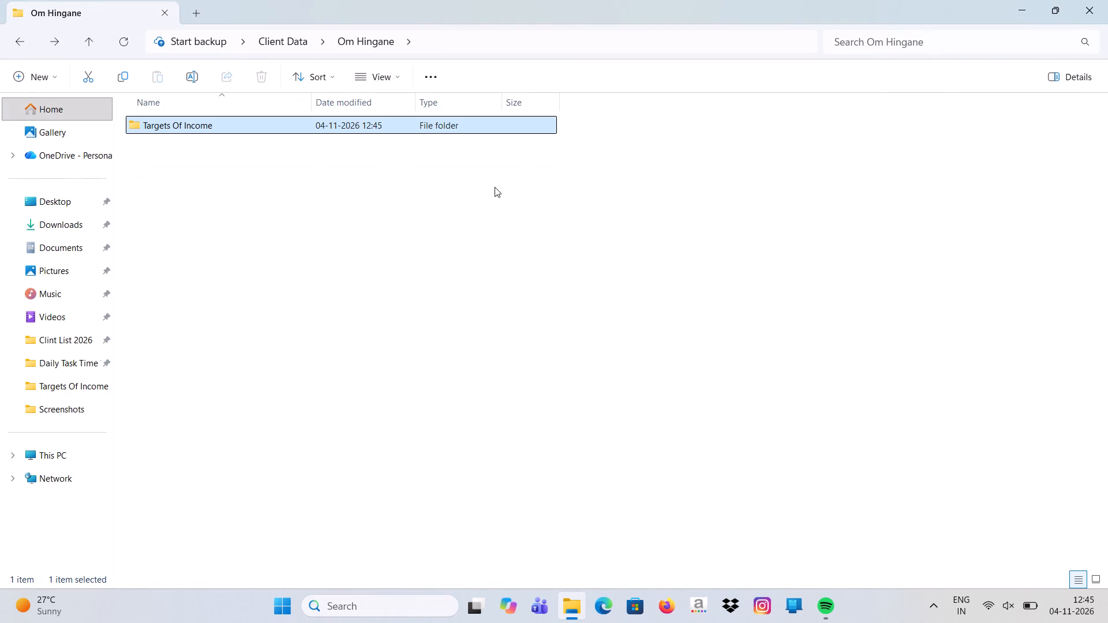